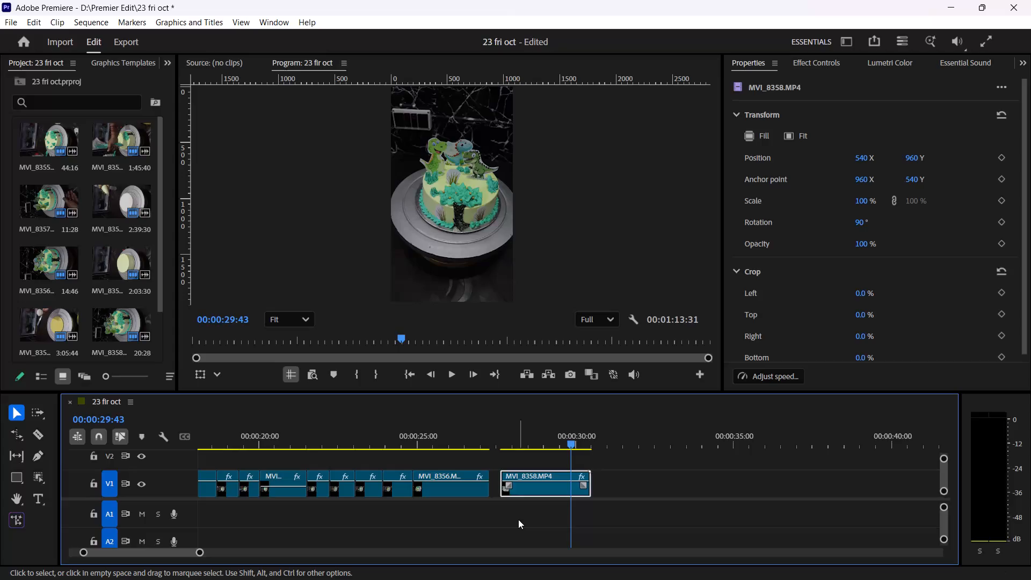
# Preview the footage around the gap before the MVI_8358 clip, and move that clip onto V2 at the sequence start.
pyautogui.click(519, 520)
pyautogui.moveTo(526, 433); pyautogui.dragTo(458, 475)
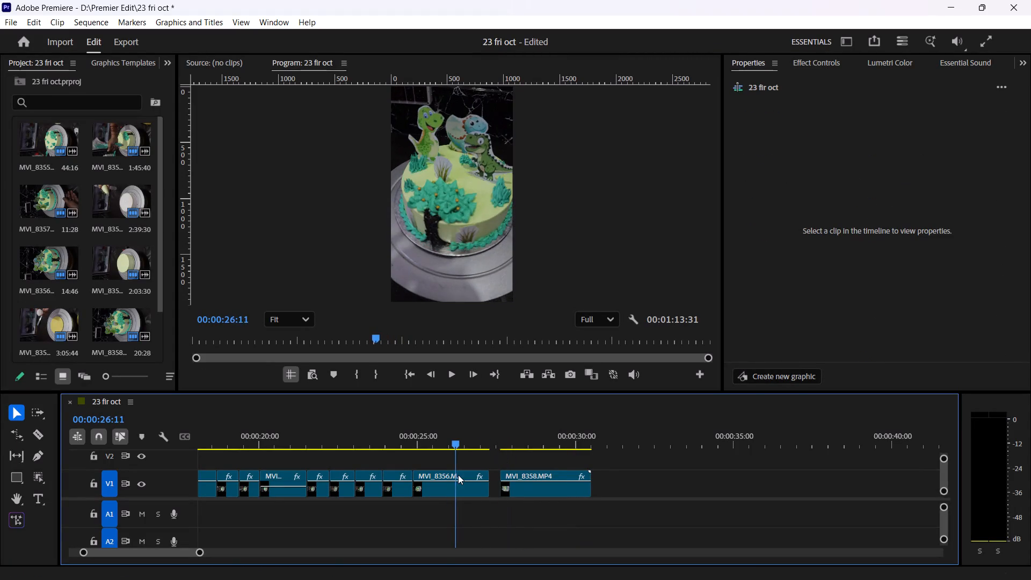
pyautogui.moveTo(458, 475); pyautogui.dragTo(511, 479)
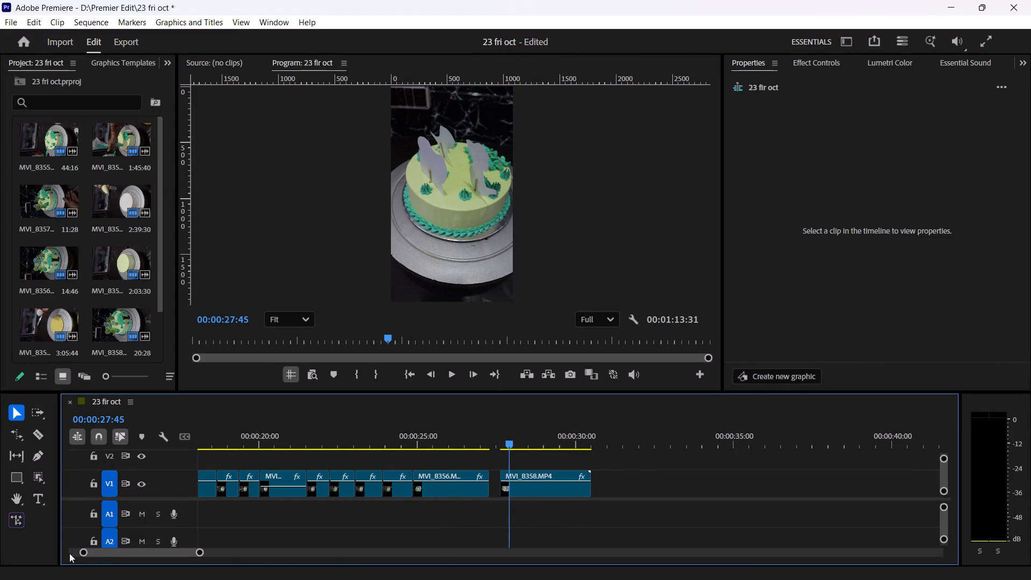
pyautogui.press('space')
pyautogui.press('space')
pyautogui.moveTo(81, 550); pyautogui.dragTo(6, 561)
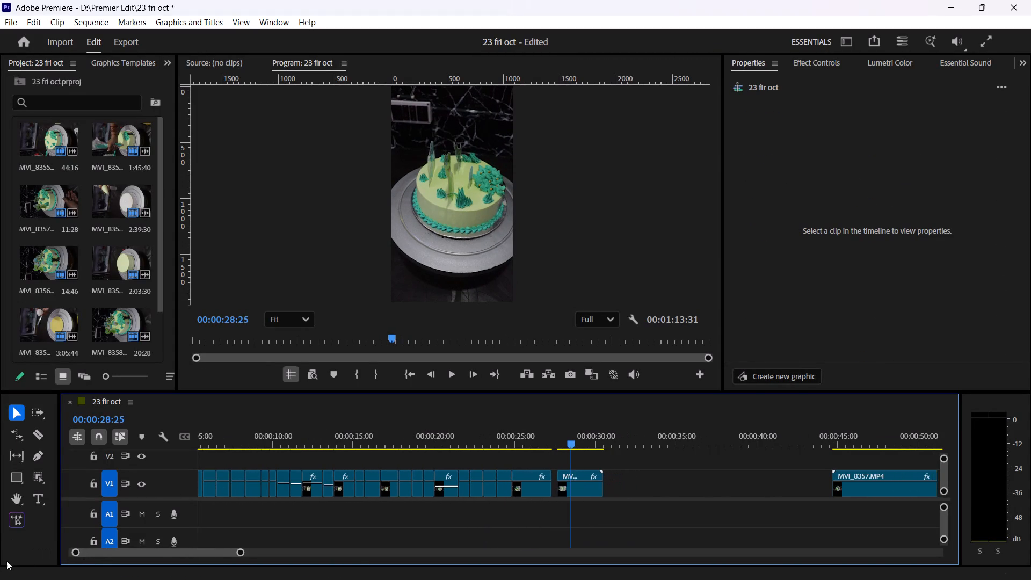
pyautogui.moveTo(6, 561); pyautogui.dragTo(0, 562)
pyautogui.moveTo(581, 488); pyautogui.dragTo(425, 468)
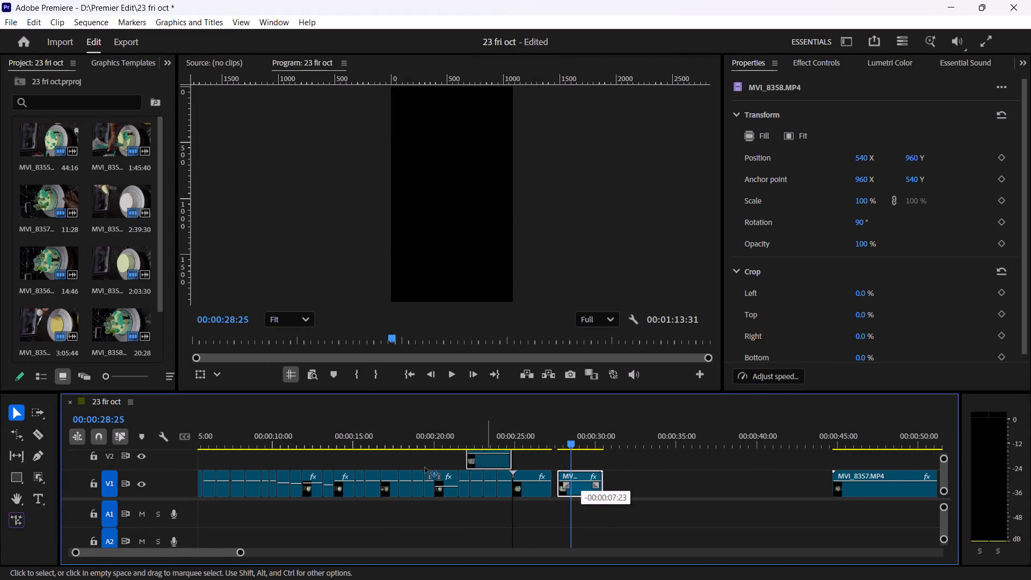
pyautogui.moveTo(425, 468); pyautogui.dragTo(246, 452)
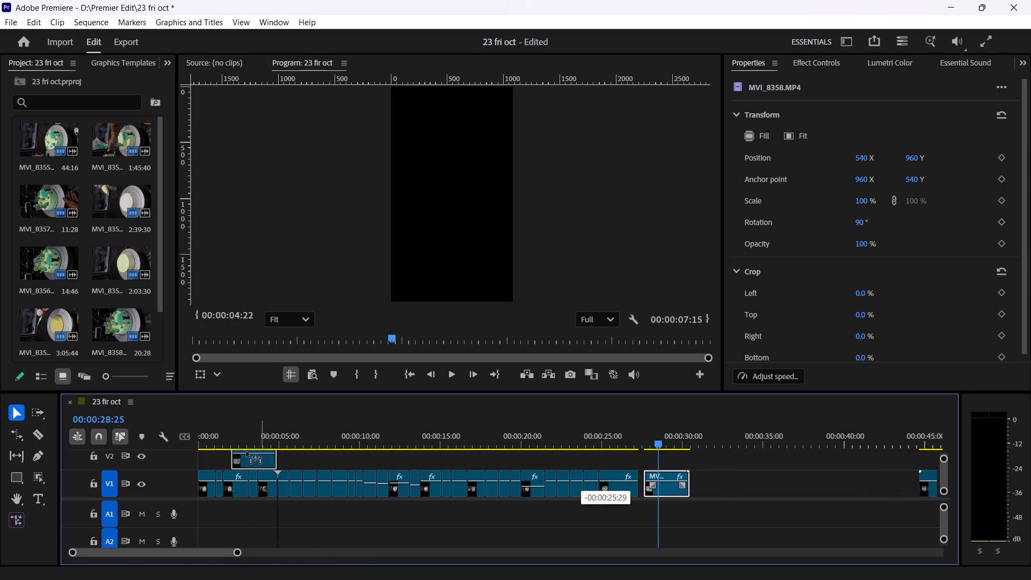
pyautogui.moveTo(246, 452); pyautogui.dragTo(215, 451)
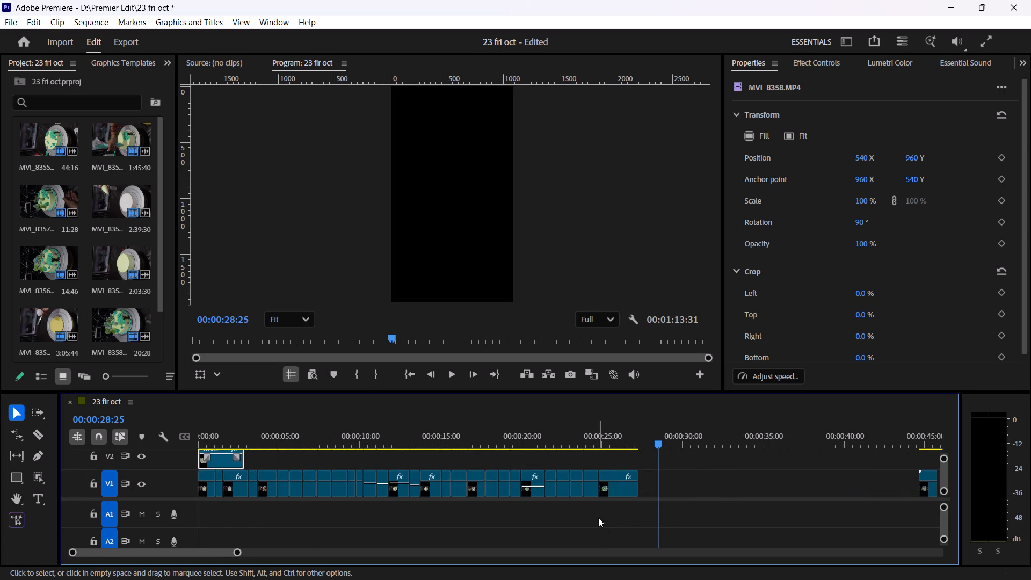
# Shift the whole block of contiguous V1 clips forward in time so it starts where the MVI_8358 clip on V2 ends.
pyautogui.moveTo(631, 513); pyautogui.dragTo(195, 491)
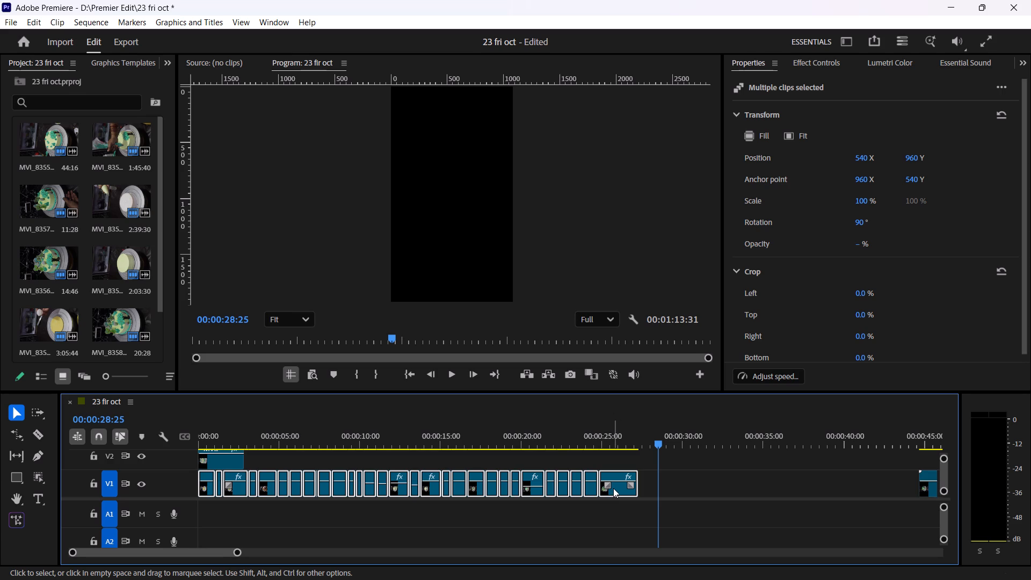
pyautogui.moveTo(614, 488); pyautogui.dragTo(651, 485)
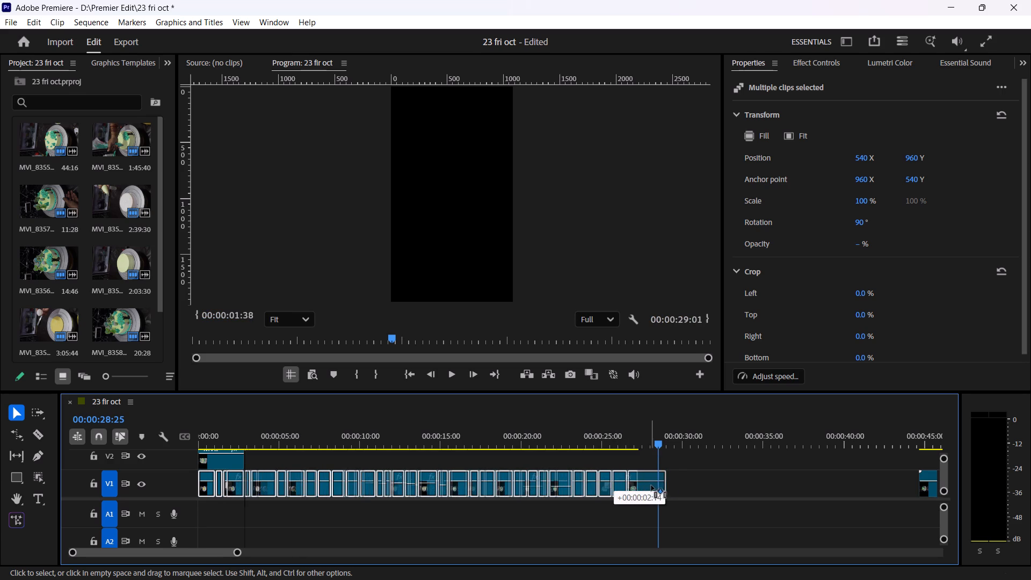
pyautogui.moveTo(651, 485); pyautogui.dragTo(656, 484)
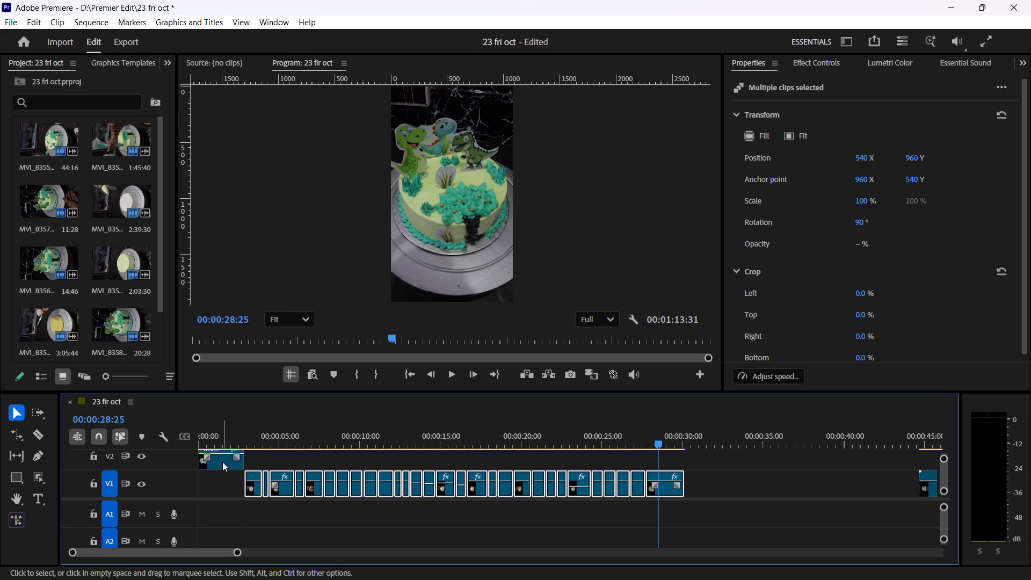
# Place the MVI_8358 clip from V2 into the opened space at the start of V1 and play back the opening.
pyautogui.moveTo(222, 459); pyautogui.dragTo(221, 481)
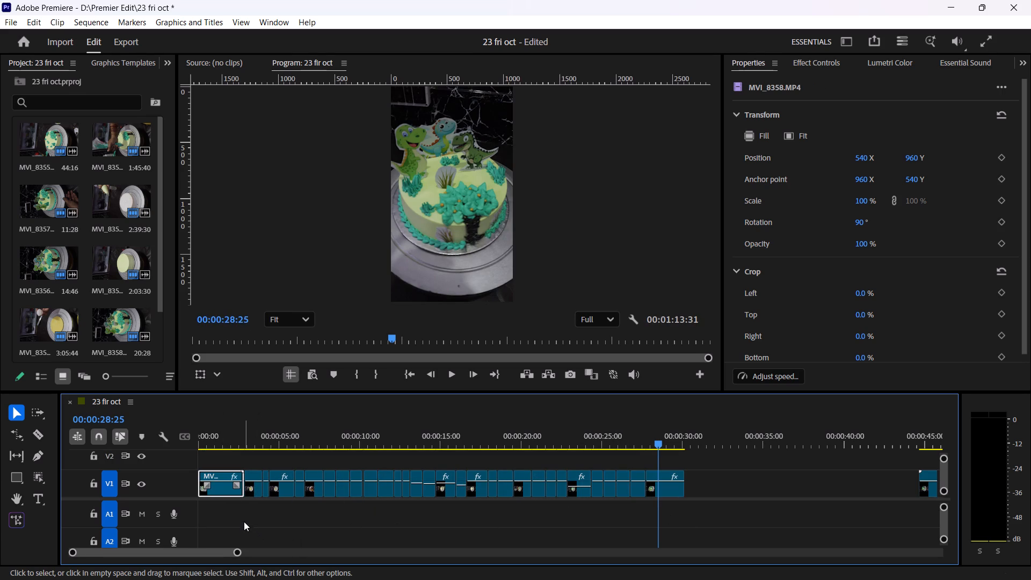
pyautogui.click(243, 519)
pyautogui.moveTo(233, 436); pyautogui.dragTo(142, 450)
pyautogui.press('space')
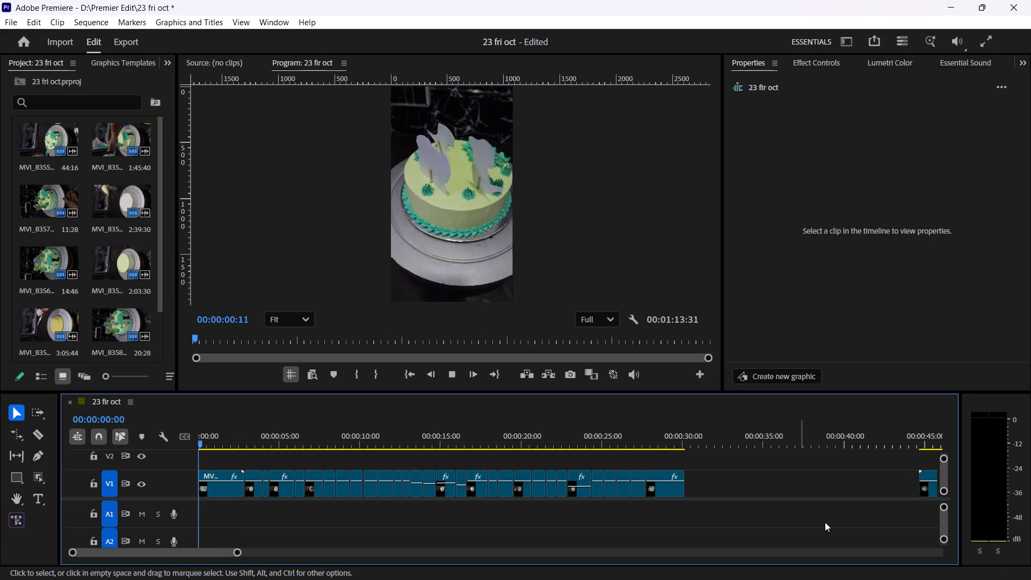
pyautogui.press('space')
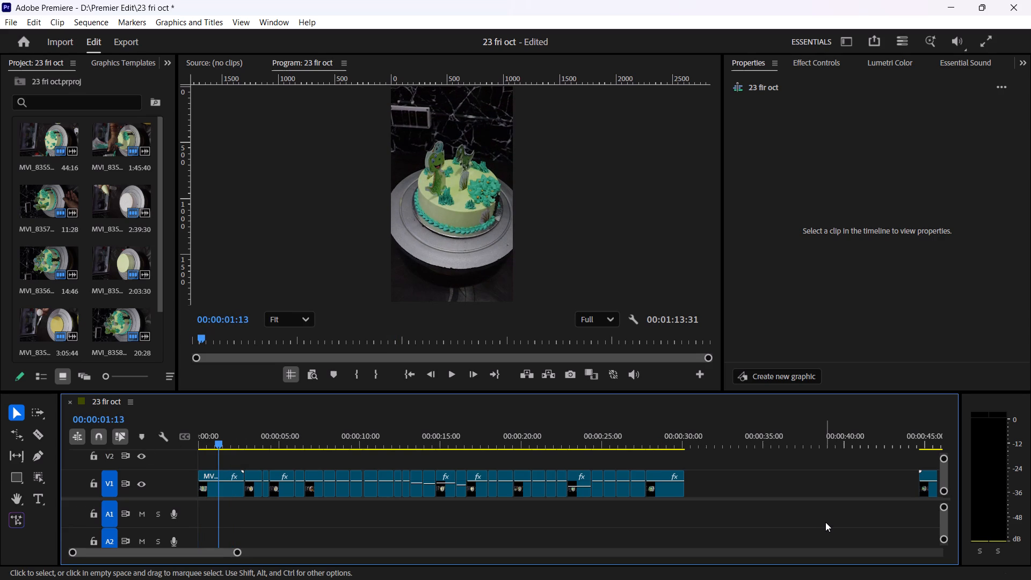
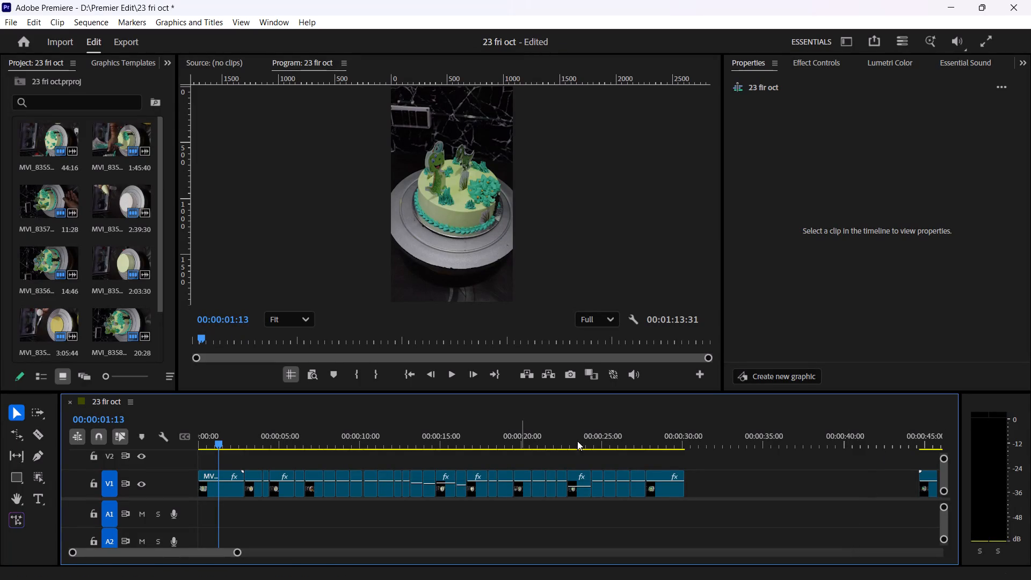
# Delete the leftover MVI_8357 and MVI_8358 clips that sit after the gap on V1.
pyautogui.hscroll(-3, 637, 496)
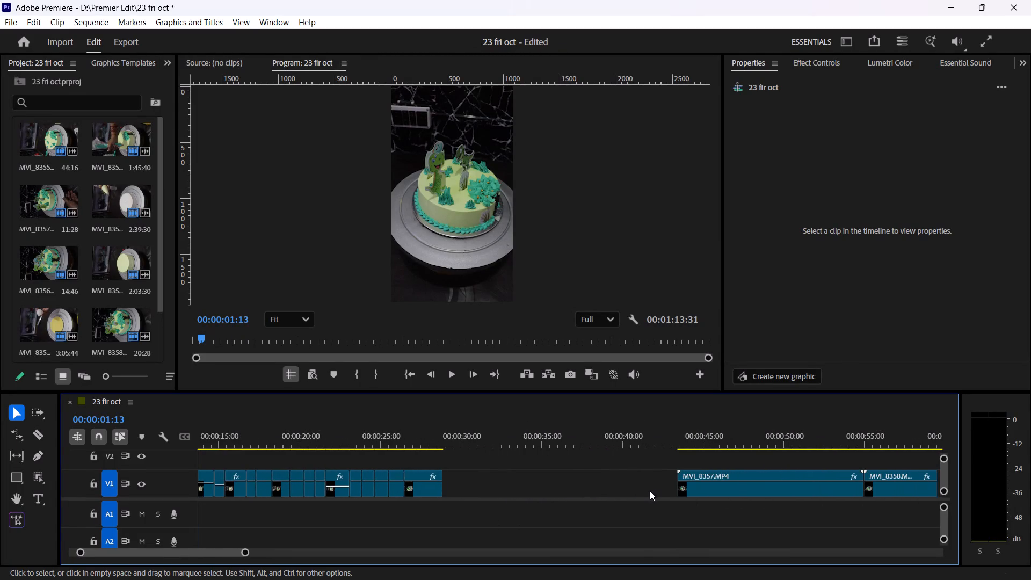
pyautogui.hscroll(-2, 660, 488)
pyautogui.moveTo(564, 441); pyautogui.dragTo(945, 453)
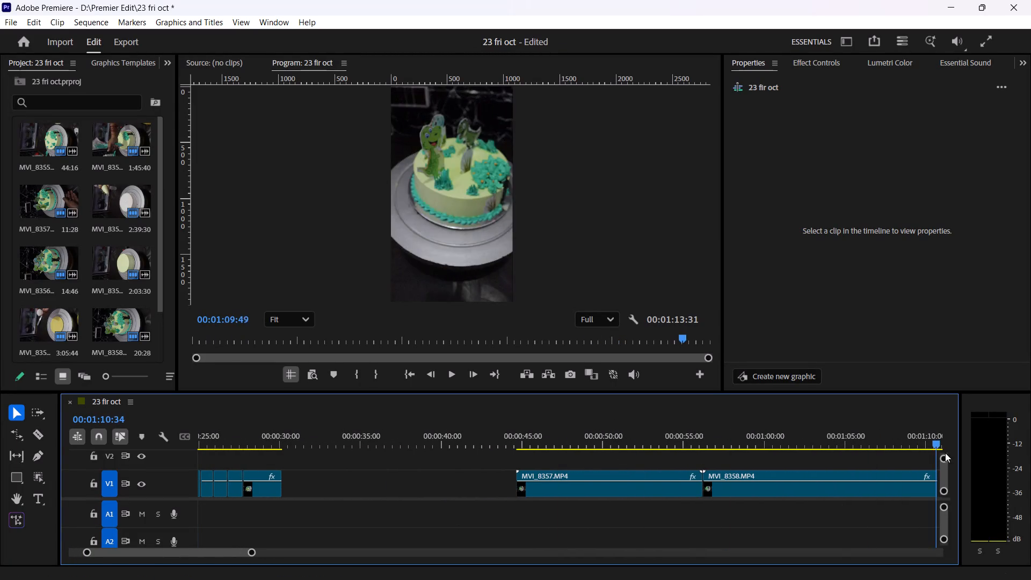
pyautogui.moveTo(945, 453); pyautogui.dragTo(553, 491)
pyautogui.moveTo(555, 519); pyautogui.dragTo(473, 469)
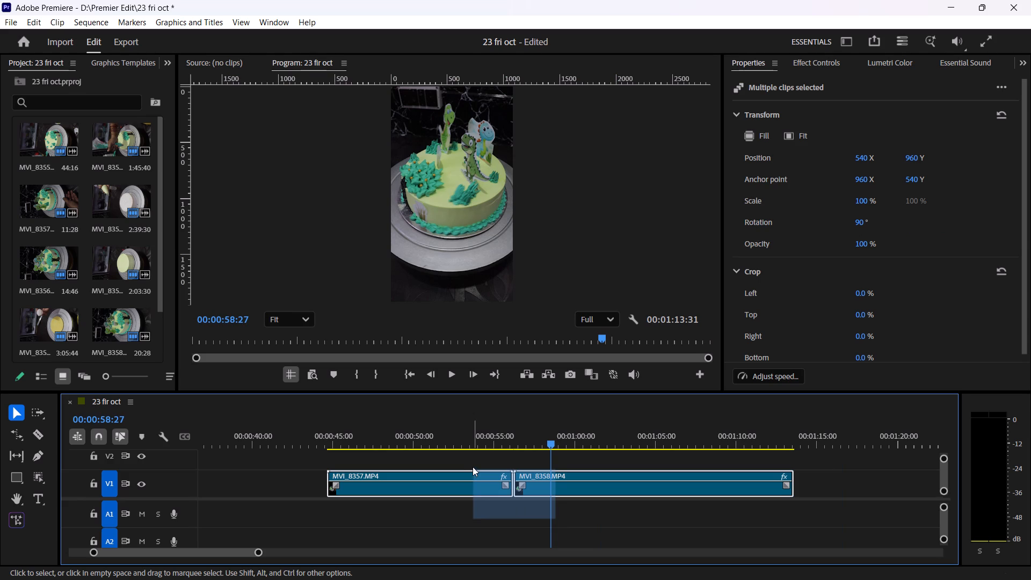
pyautogui.press('Delete')
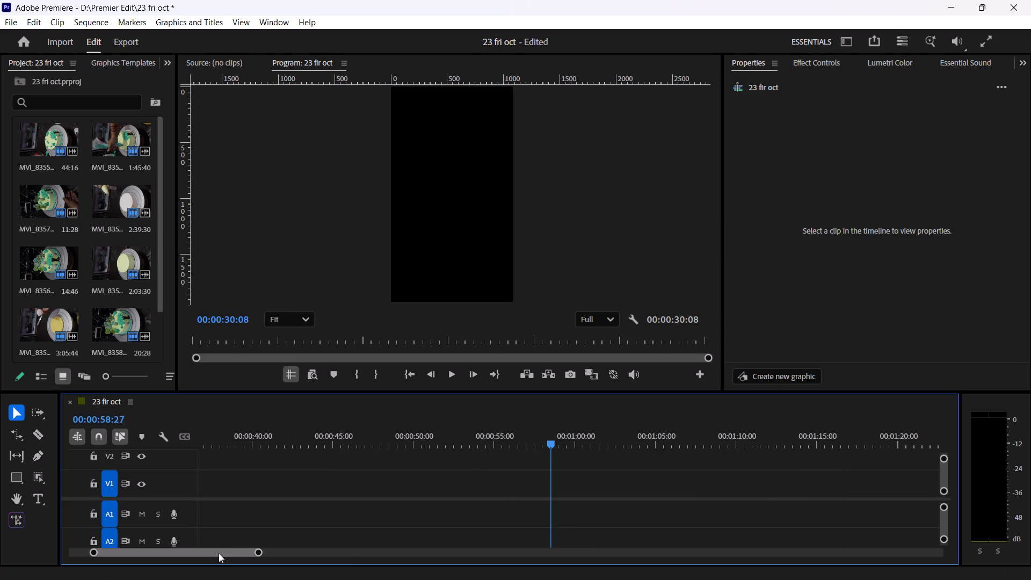
# Return to the start of the sequence and play back the opening MVI_8358 shot.
pyautogui.moveTo(219, 549); pyautogui.dragTo(135, 558)
pyautogui.moveTo(282, 437); pyautogui.dragTo(239, 440)
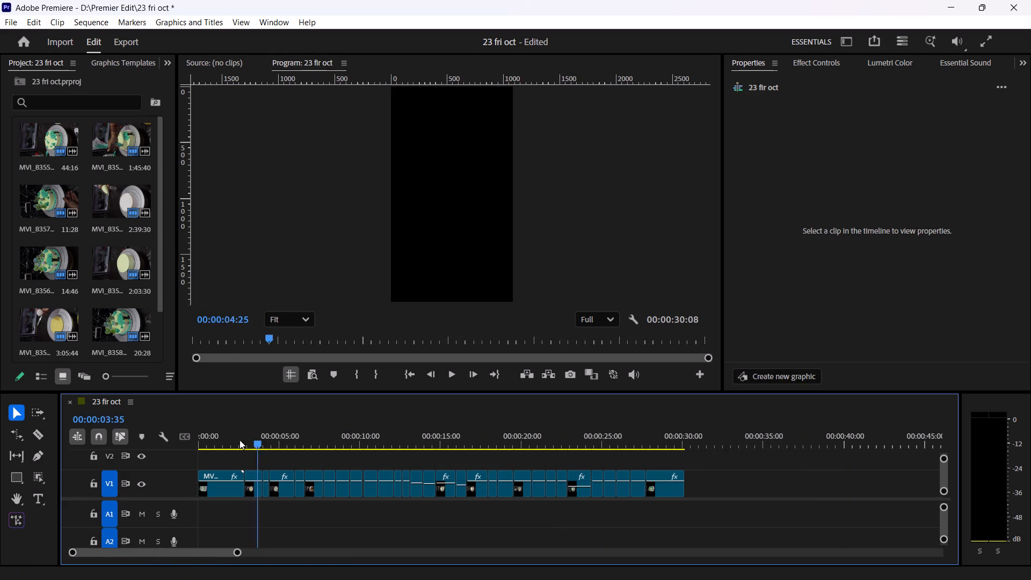
pyautogui.moveTo(239, 440); pyautogui.dragTo(93, 509)
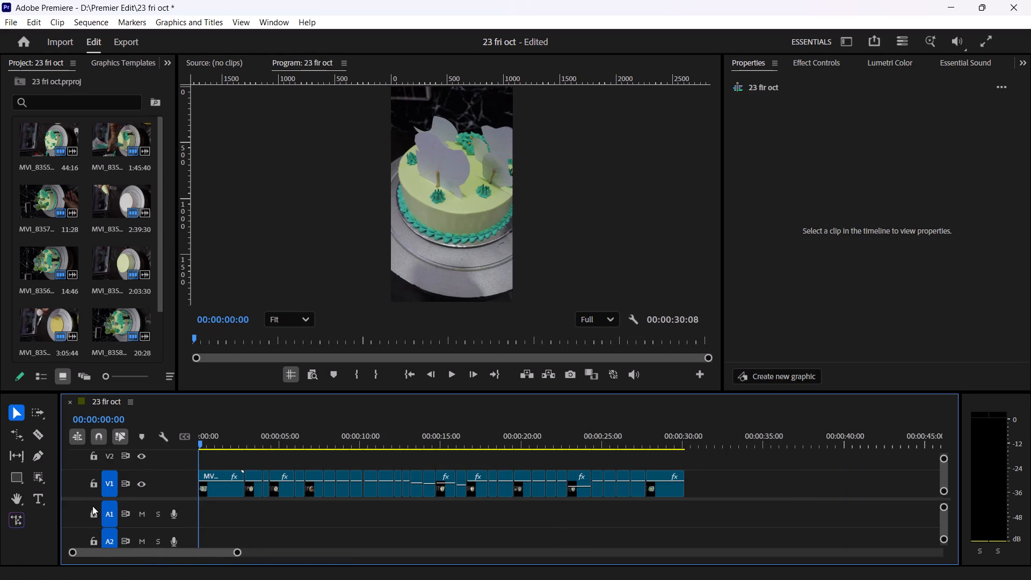
pyautogui.moveTo(237, 553); pyautogui.dragTo(200, 555)
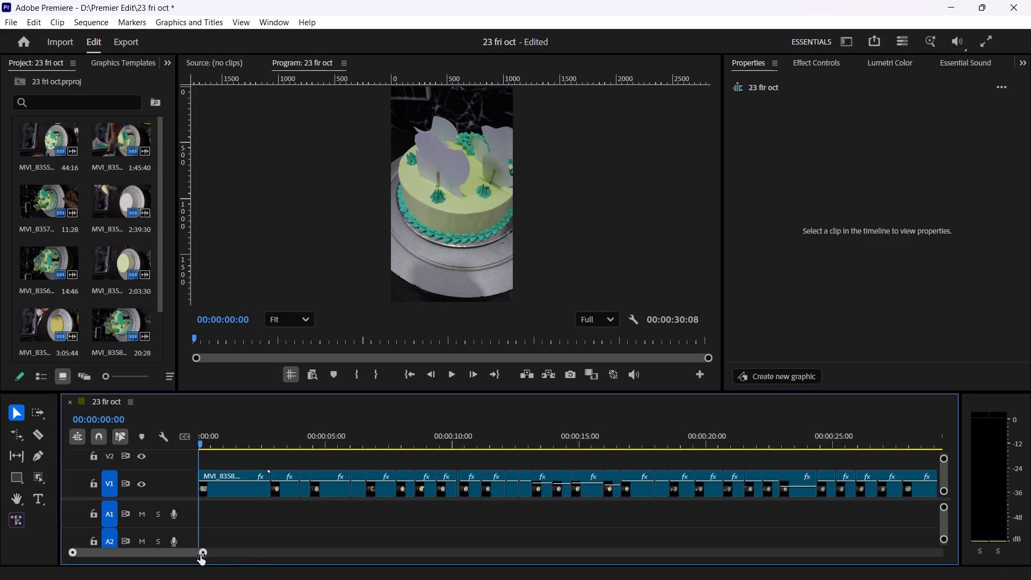
pyautogui.moveTo(200, 555); pyautogui.dragTo(232, 538)
pyautogui.press('space')
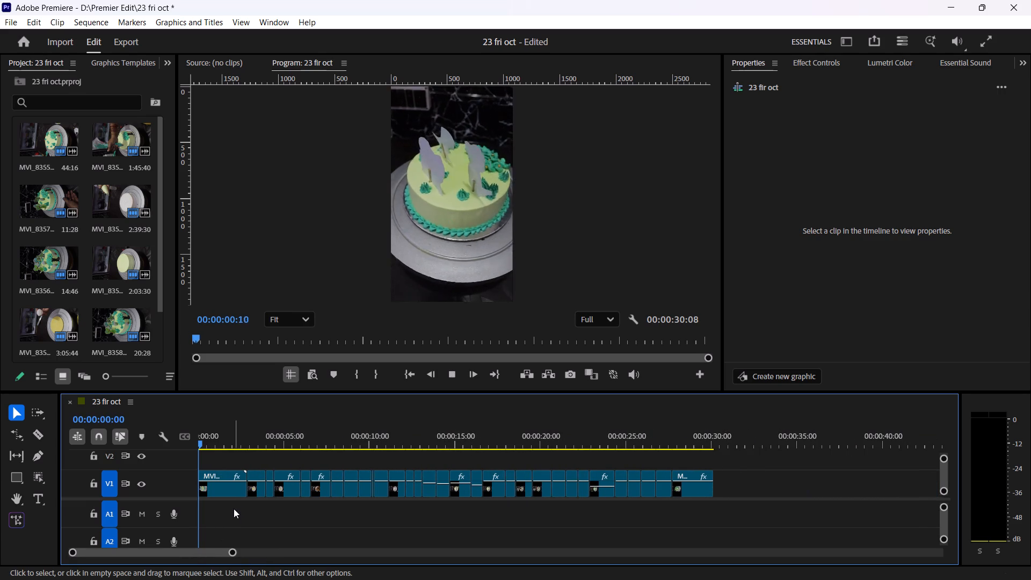
pyautogui.press('space')
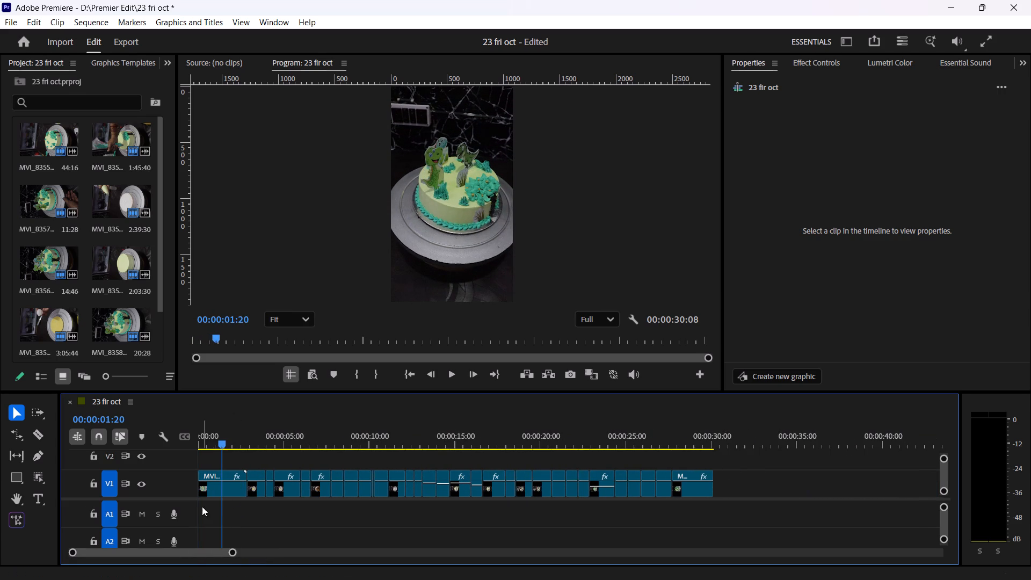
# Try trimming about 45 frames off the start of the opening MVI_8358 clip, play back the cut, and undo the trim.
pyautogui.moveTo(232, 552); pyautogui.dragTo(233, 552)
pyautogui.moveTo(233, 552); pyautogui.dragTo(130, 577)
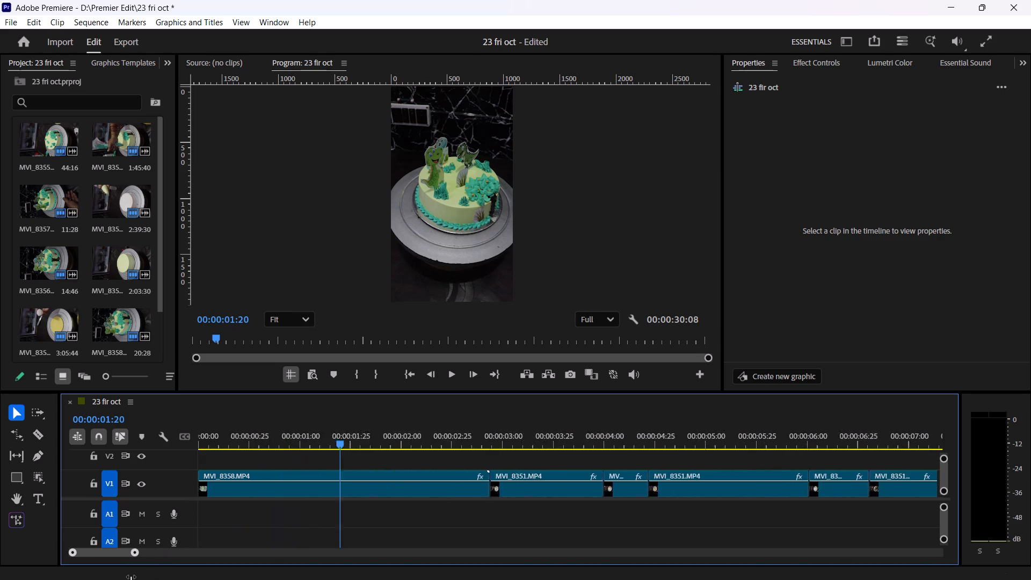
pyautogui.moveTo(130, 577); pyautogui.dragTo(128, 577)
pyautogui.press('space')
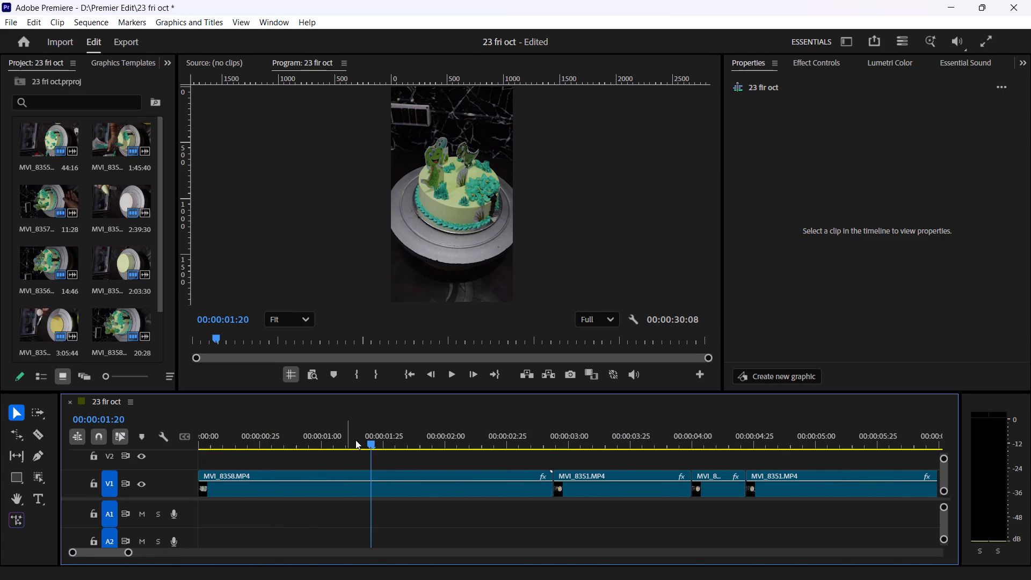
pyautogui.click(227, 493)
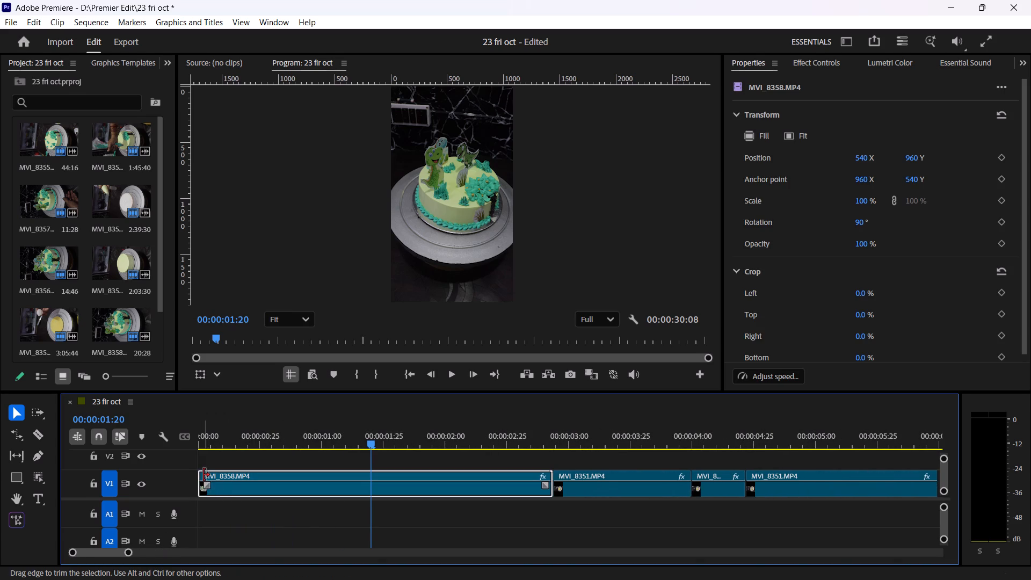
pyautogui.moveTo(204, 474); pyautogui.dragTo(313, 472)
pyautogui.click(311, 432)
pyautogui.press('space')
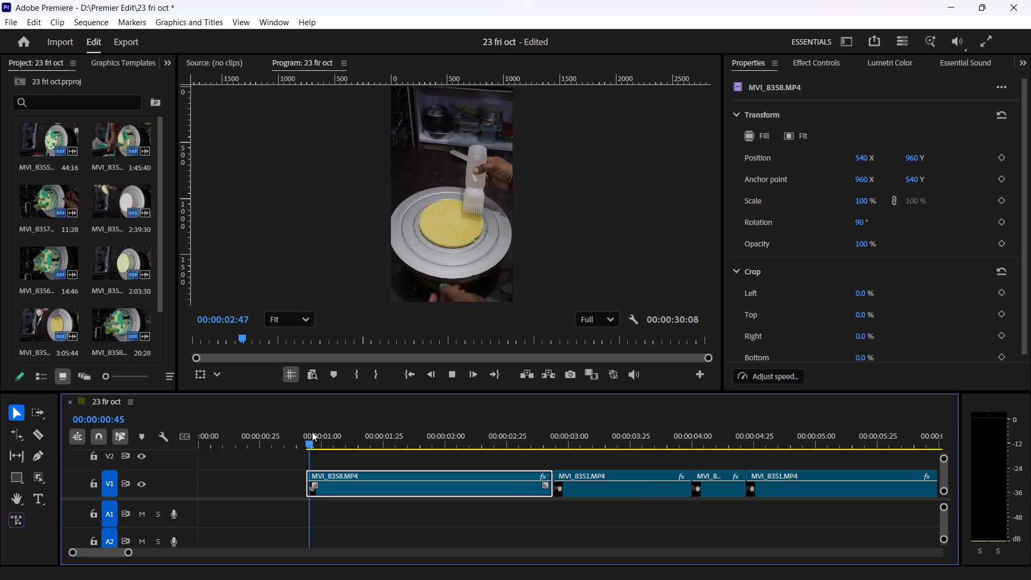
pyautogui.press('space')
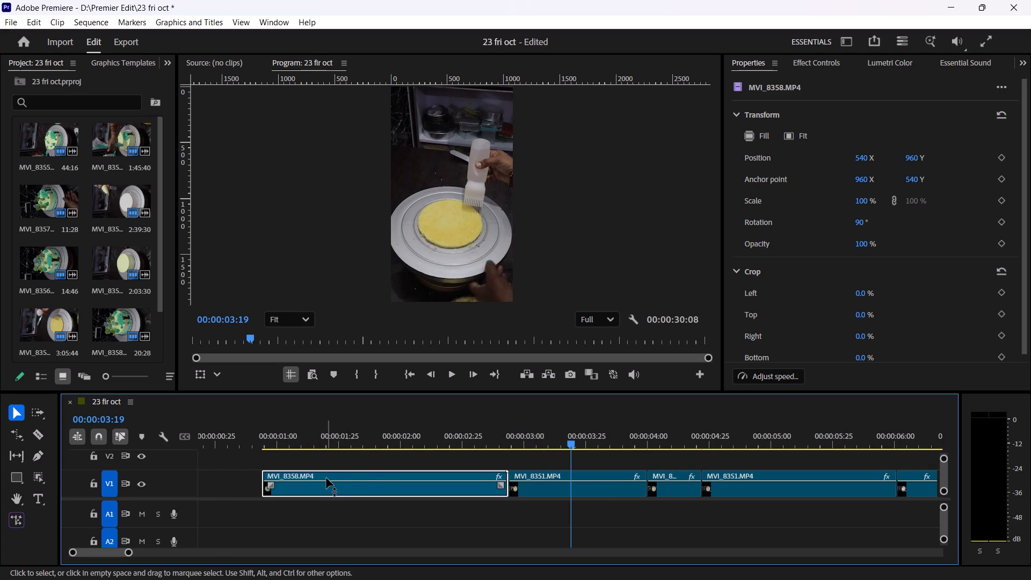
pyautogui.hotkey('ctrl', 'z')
# Play the full opening MVI_8358 shot from 00:00:00:00 through its cut to the first MVI_8351 clip.
pyautogui.moveTo(318, 432); pyautogui.dragTo(118, 503)
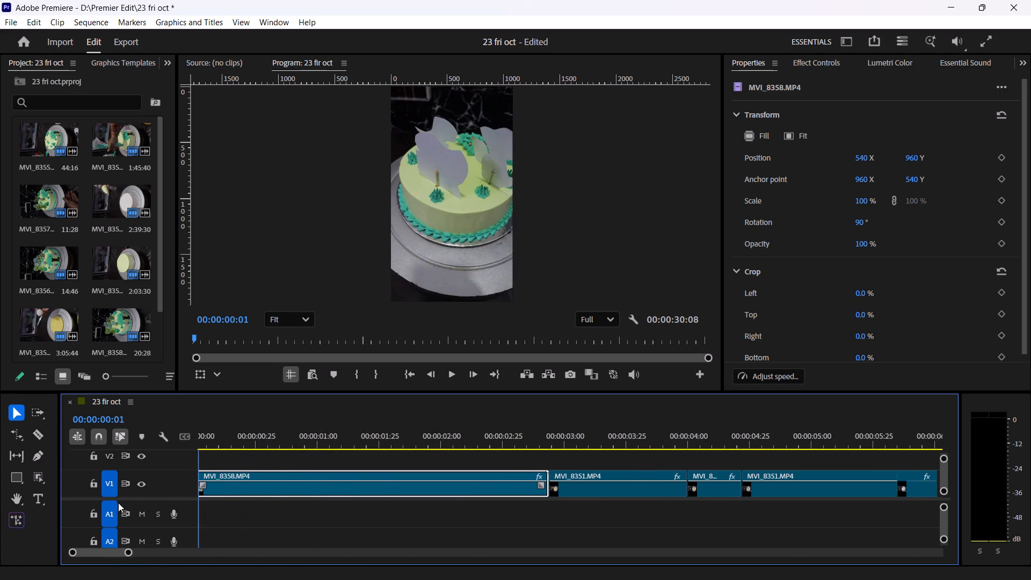
pyautogui.moveTo(118, 503); pyautogui.dragTo(108, 506)
pyautogui.click(226, 512)
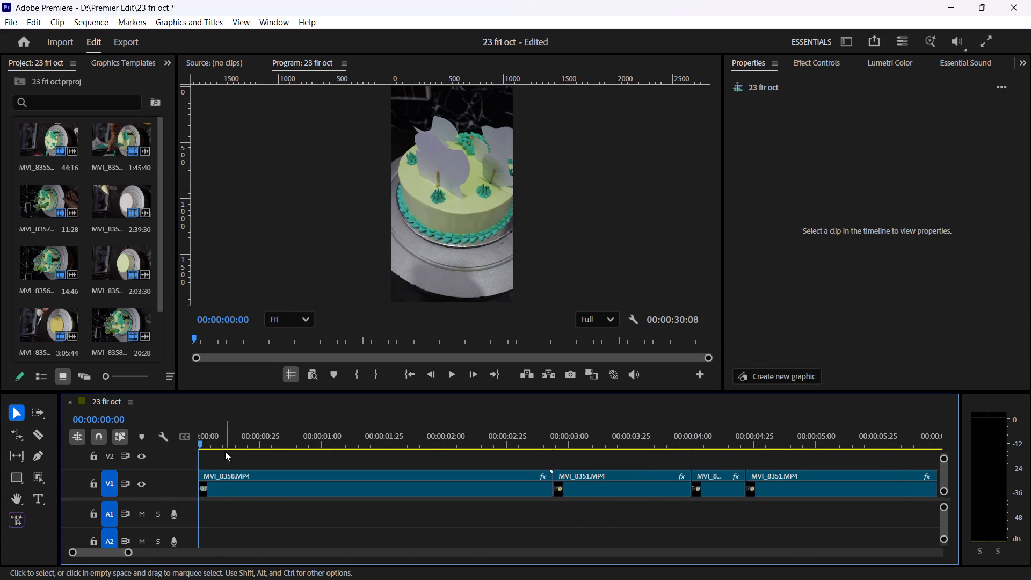
pyautogui.moveTo(234, 424); pyautogui.dragTo(176, 467)
pyautogui.press('space')
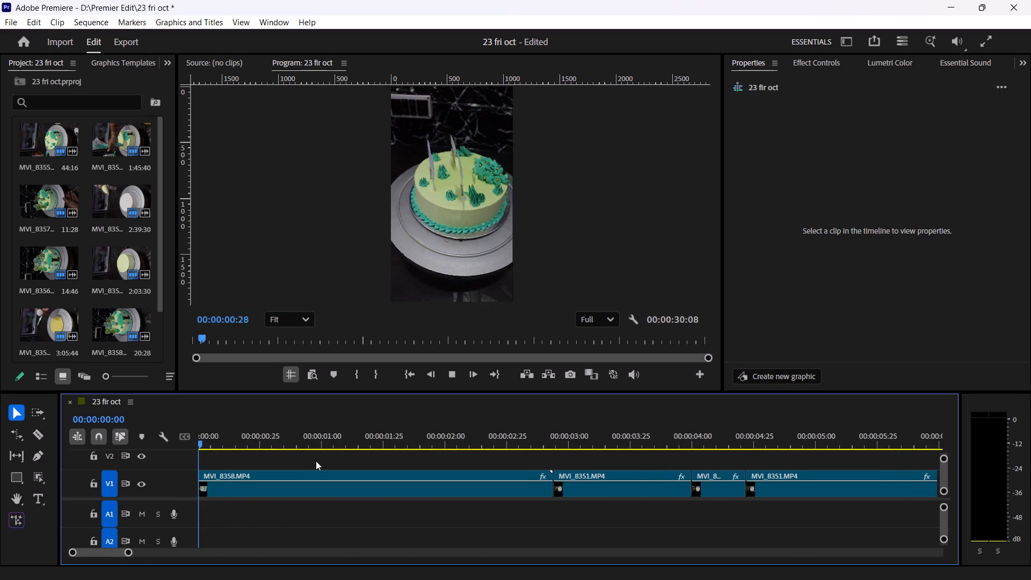
pyautogui.press('space')
pyautogui.press('space')
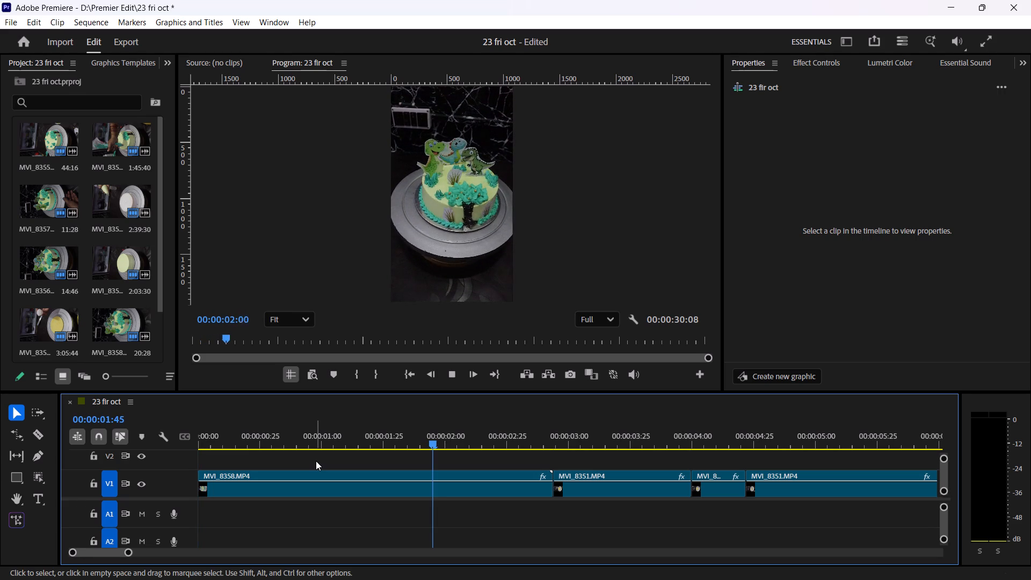
pyautogui.press('space')
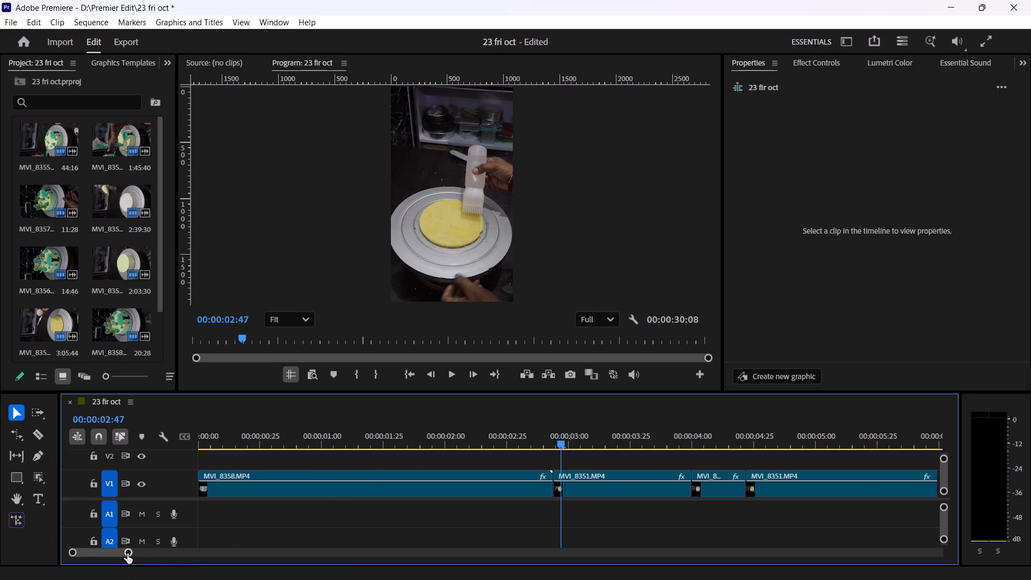
# Play the cake-making clips after the opening shot in short stretches to about 00:00:17:15, checking the cuts and pacing.
pyautogui.moveTo(127, 554); pyautogui.dragTo(192, 542)
pyautogui.press('space')
pyautogui.press('space')
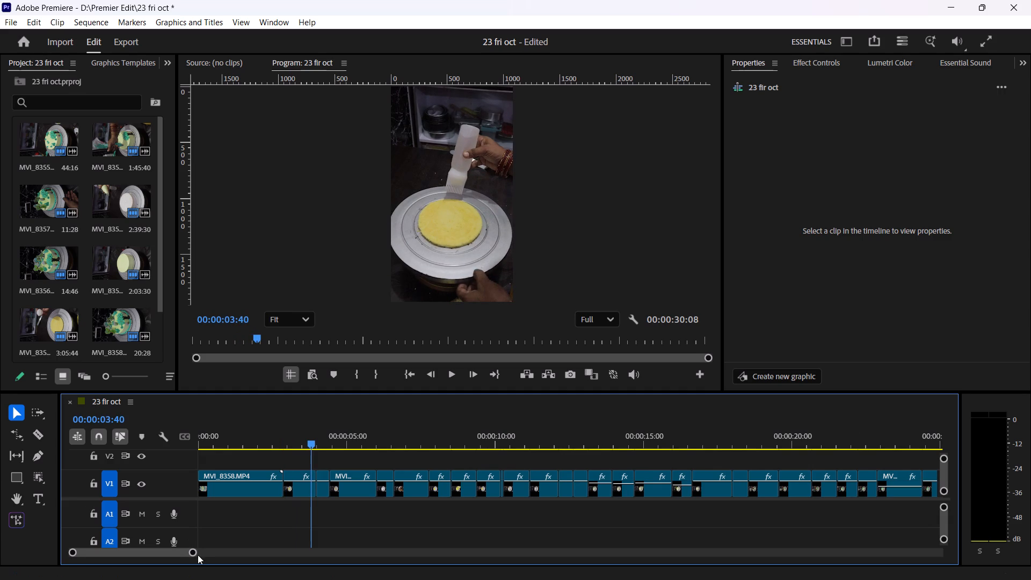
pyautogui.moveTo(193, 552); pyautogui.dragTo(224, 548)
pyautogui.press('space')
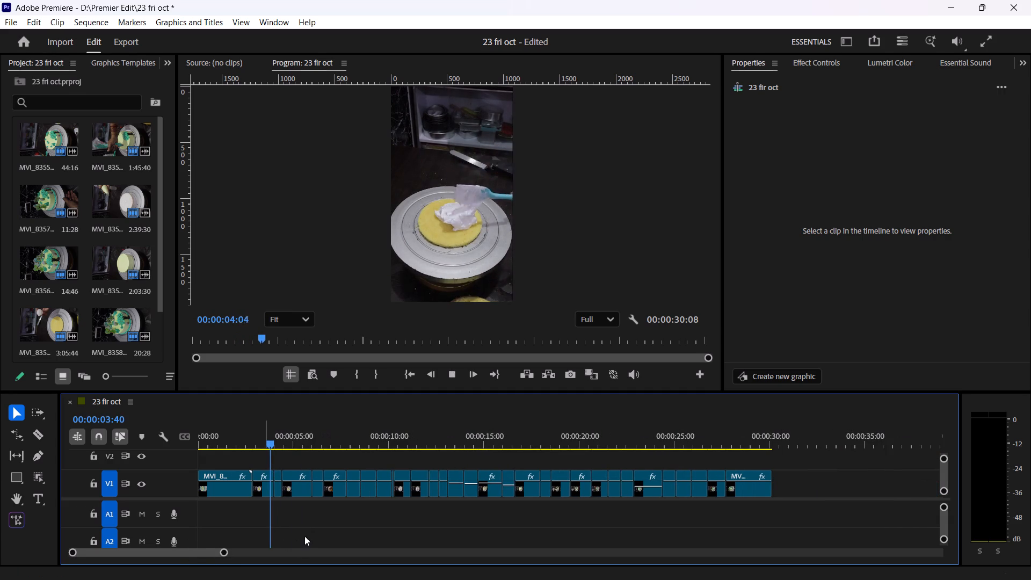
pyautogui.press('space')
pyautogui.press('space')
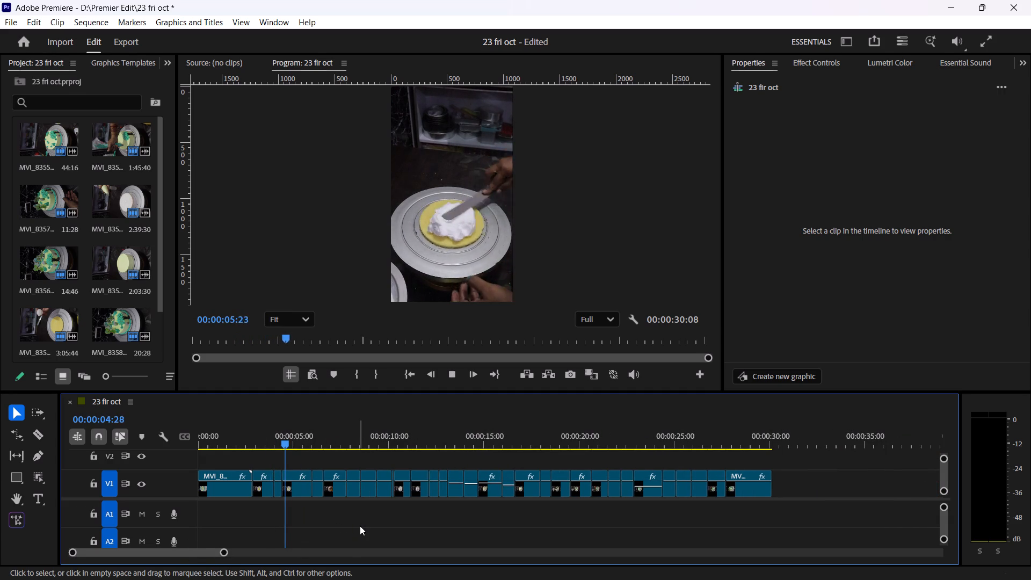
pyautogui.press('space')
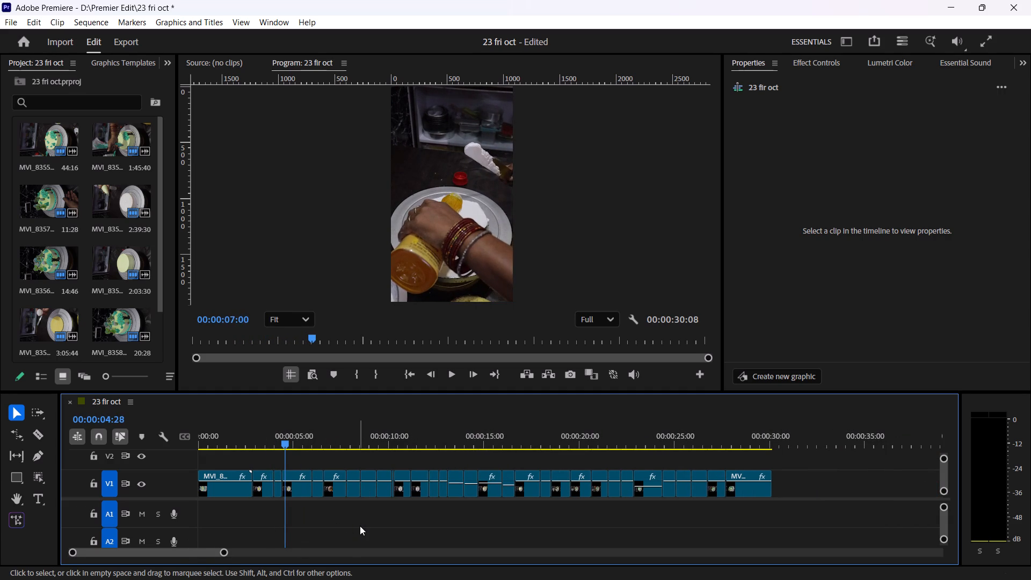
pyautogui.press('space')
pyautogui.press('space')
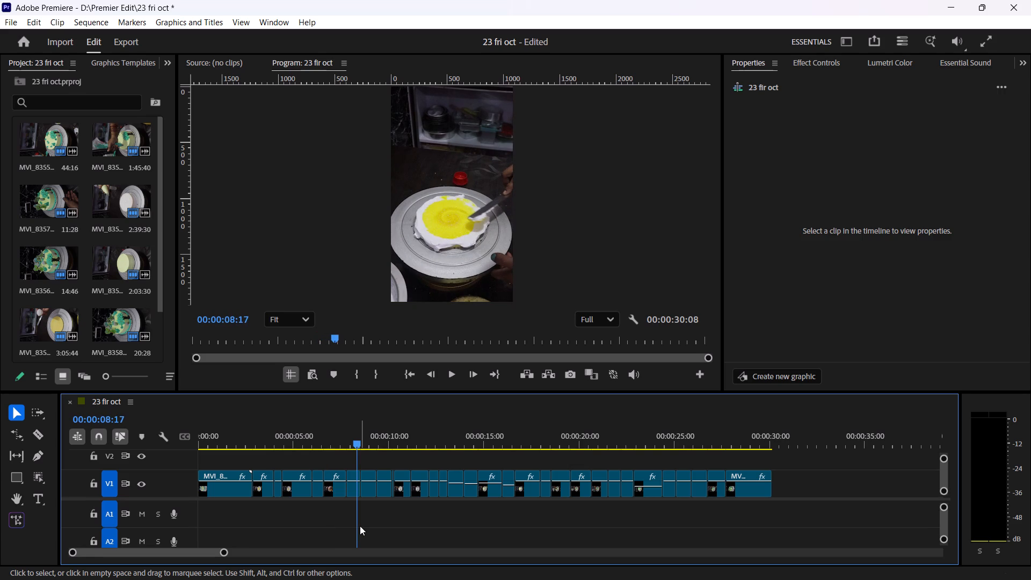
pyautogui.press('space')
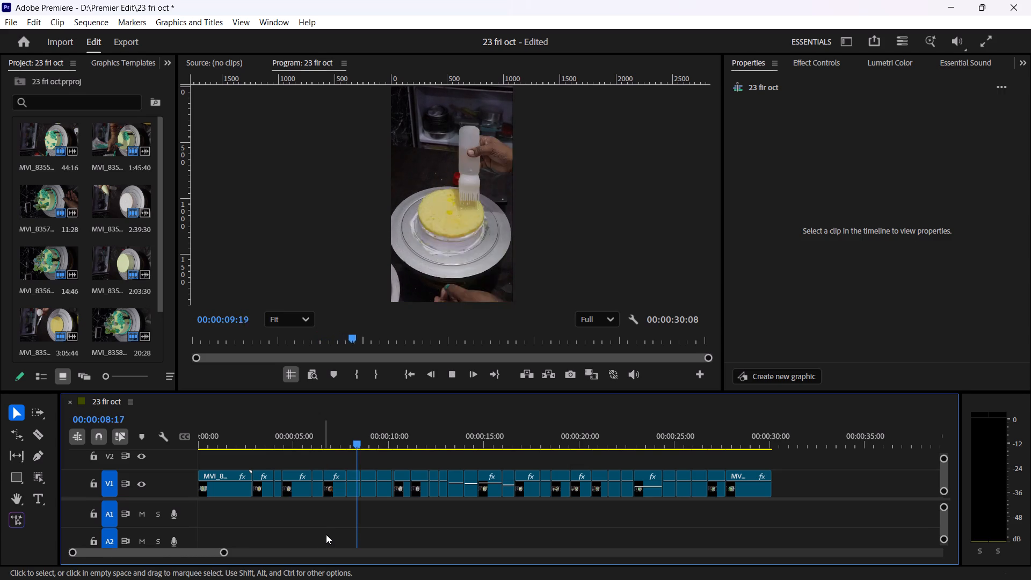
pyautogui.press('space')
pyautogui.press('space')
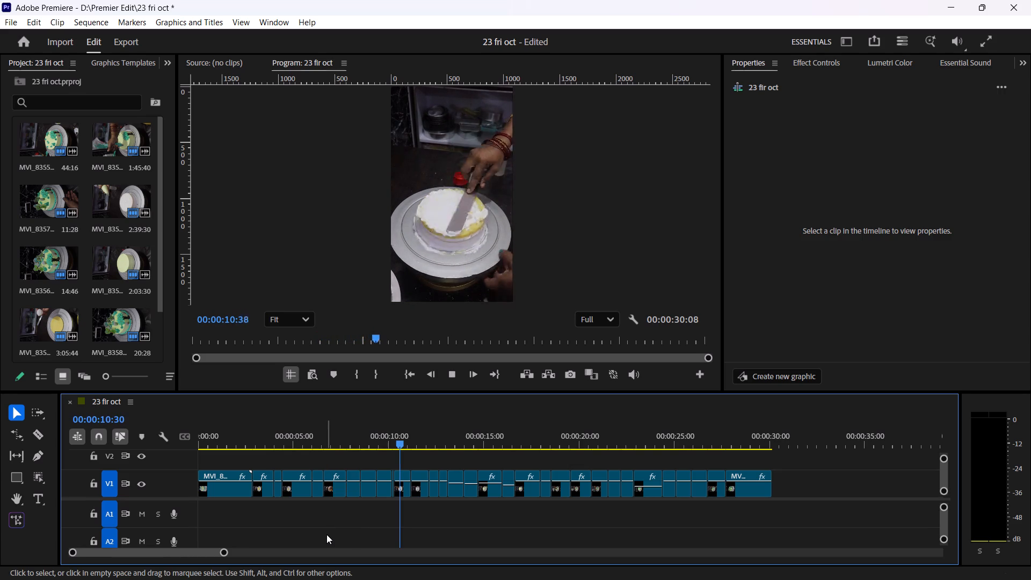
pyautogui.press('space')
pyautogui.press('space')
pyautogui.press('space')
pyautogui.press('space')
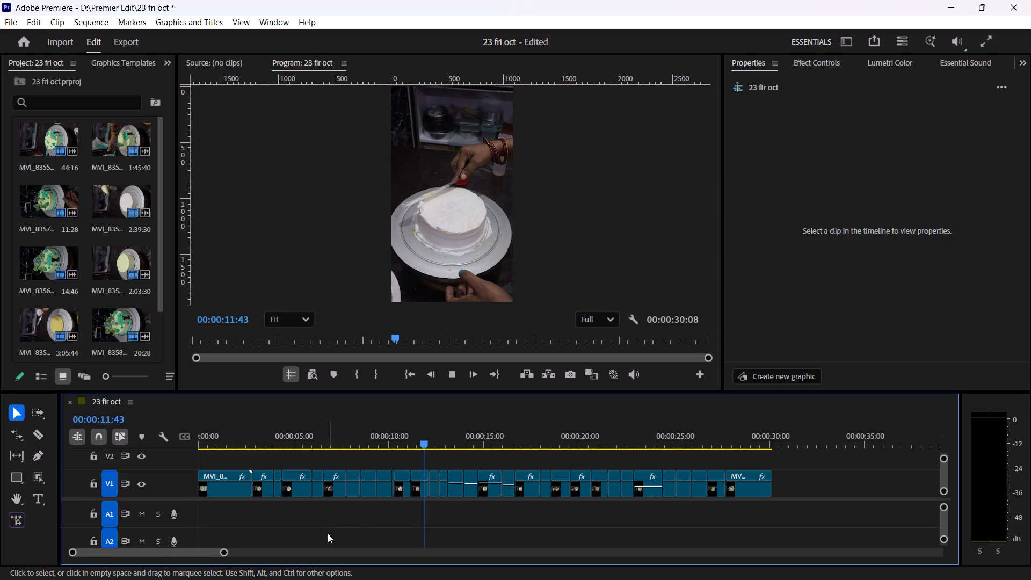
pyautogui.press('space')
pyautogui.press('space')
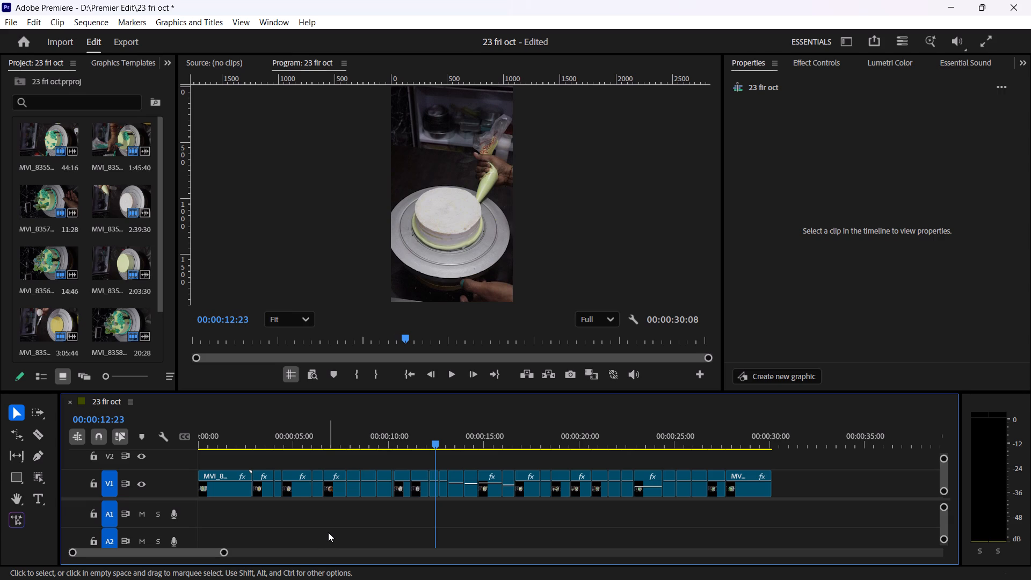
pyautogui.press('space')
pyautogui.press('space')
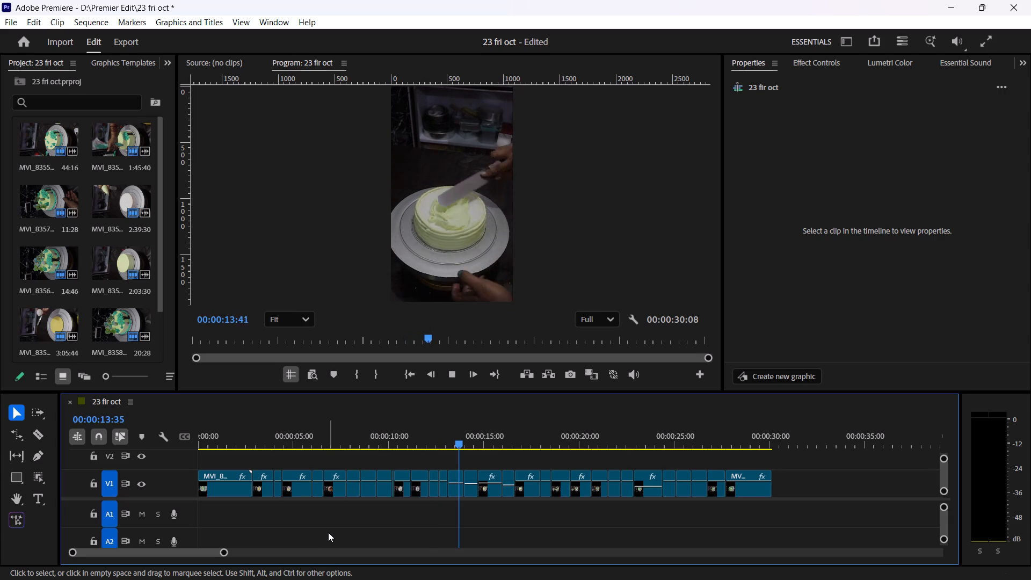
pyautogui.press('space')
pyautogui.press('space')
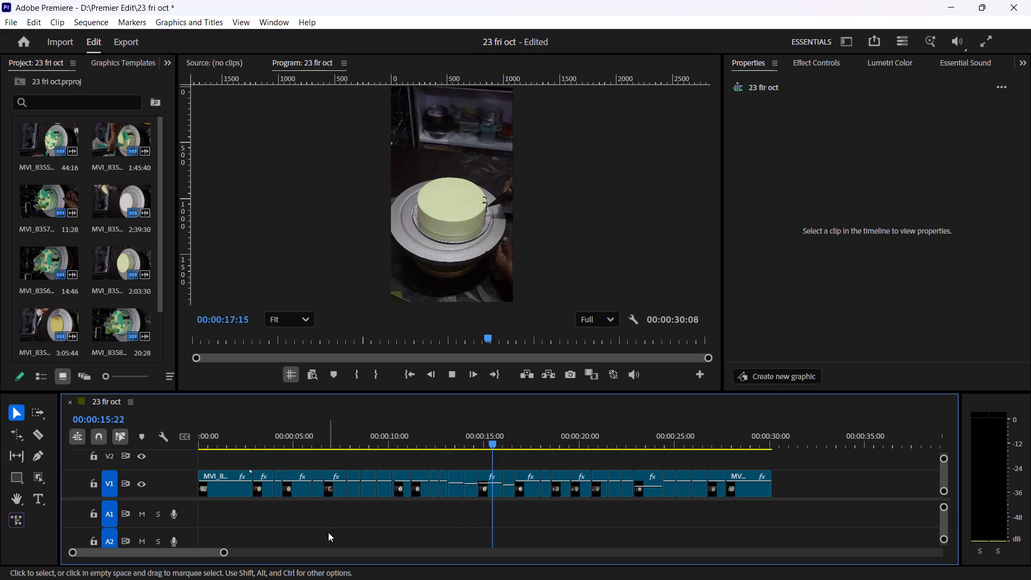
pyautogui.press('space')
# Return to the start of the sequence and briefly play the opening MVI_8358 shot.
pyautogui.moveTo(252, 431); pyautogui.dragTo(234, 437)
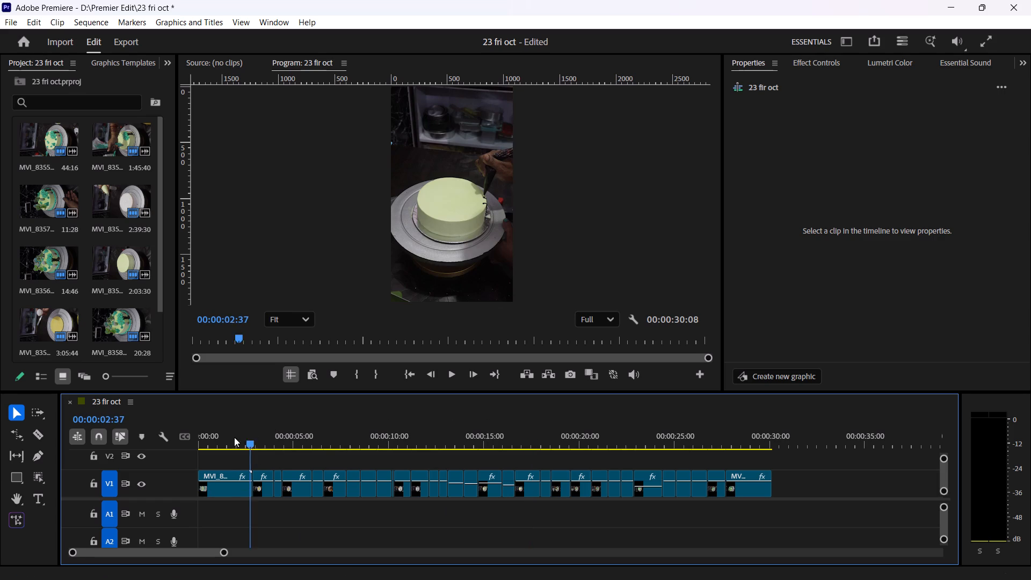
pyautogui.moveTo(234, 437); pyautogui.dragTo(107, 459)
pyautogui.press('space')
pyautogui.press('space')
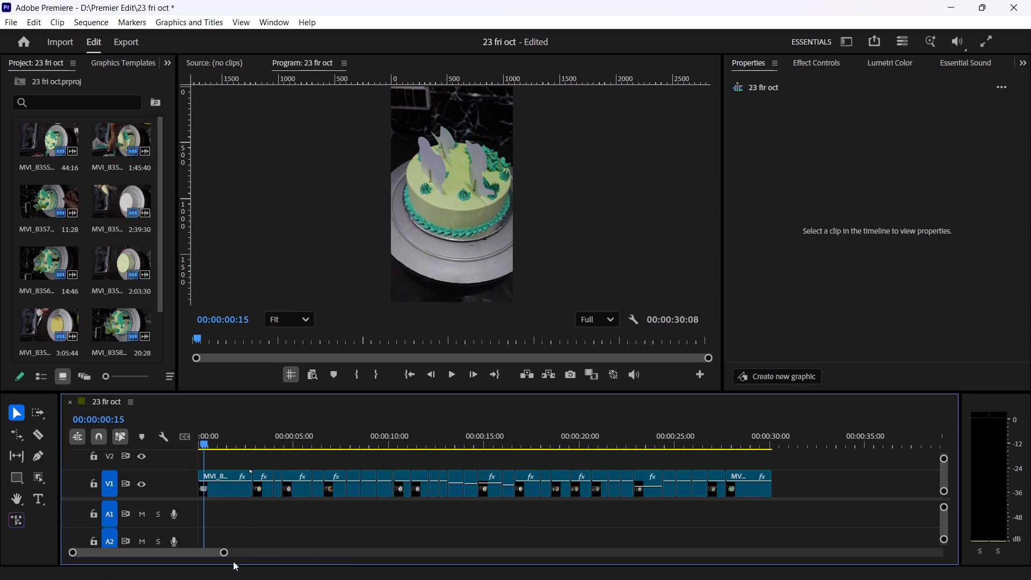
# Keyframe the first MVI_8351 clip's scale from 100% at its start, 00:00:02:44, to 120% at its end, 00:00:03:49.
pyautogui.moveTo(224, 554); pyautogui.dragTo(188, 567)
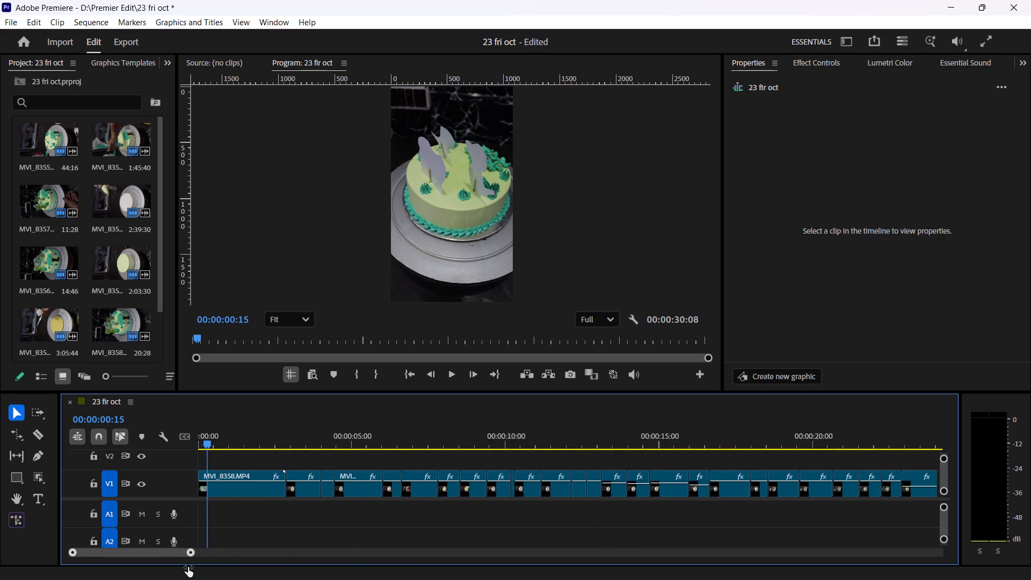
pyautogui.moveTo(188, 567); pyautogui.dragTo(143, 579)
pyautogui.moveTo(444, 426); pyautogui.dragTo(435, 454)
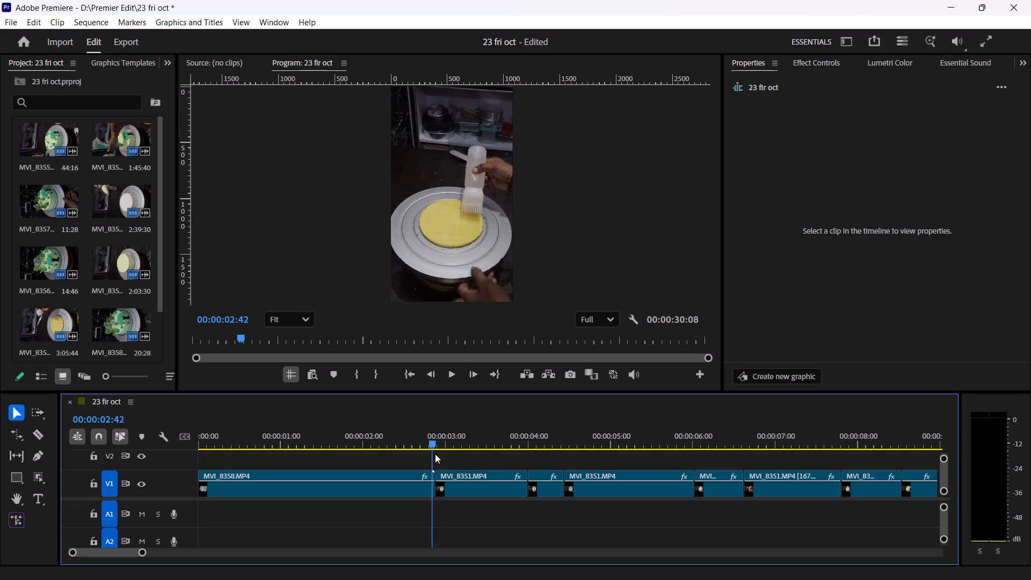
pyautogui.moveTo(435, 454); pyautogui.dragTo(438, 467)
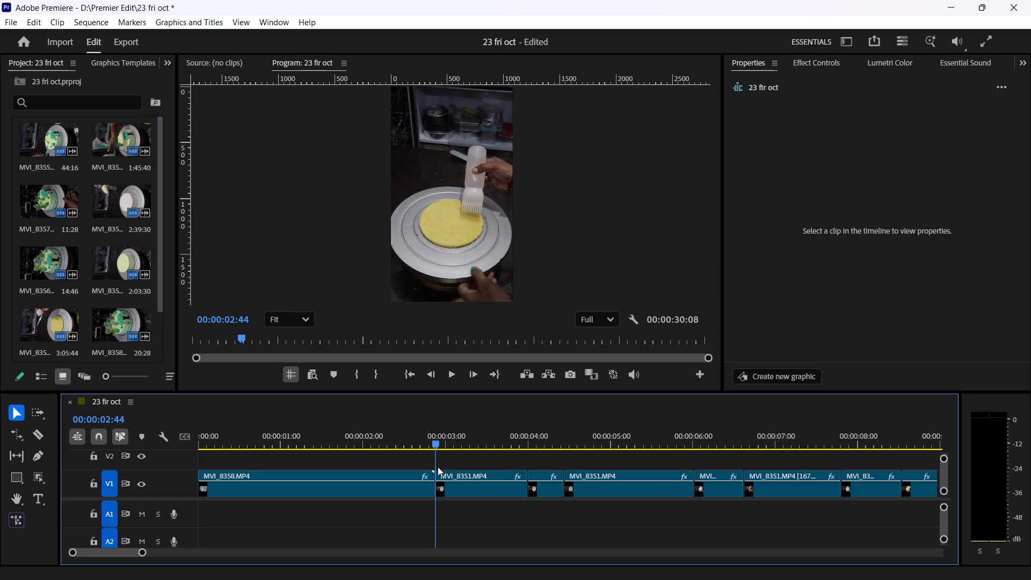
pyautogui.moveTo(438, 467); pyautogui.dragTo(438, 469)
pyautogui.click(468, 490)
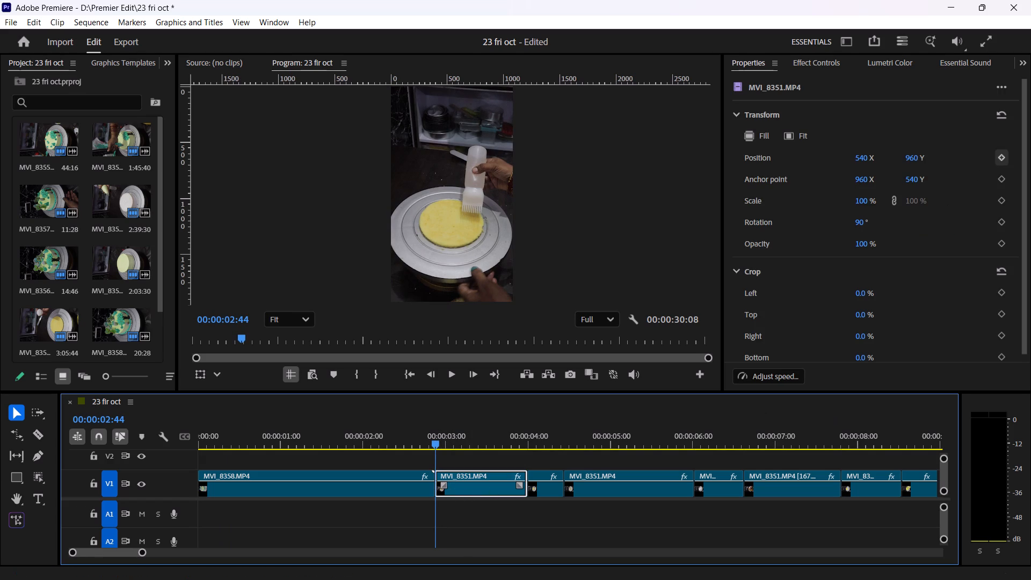
pyautogui.click(1003, 201)
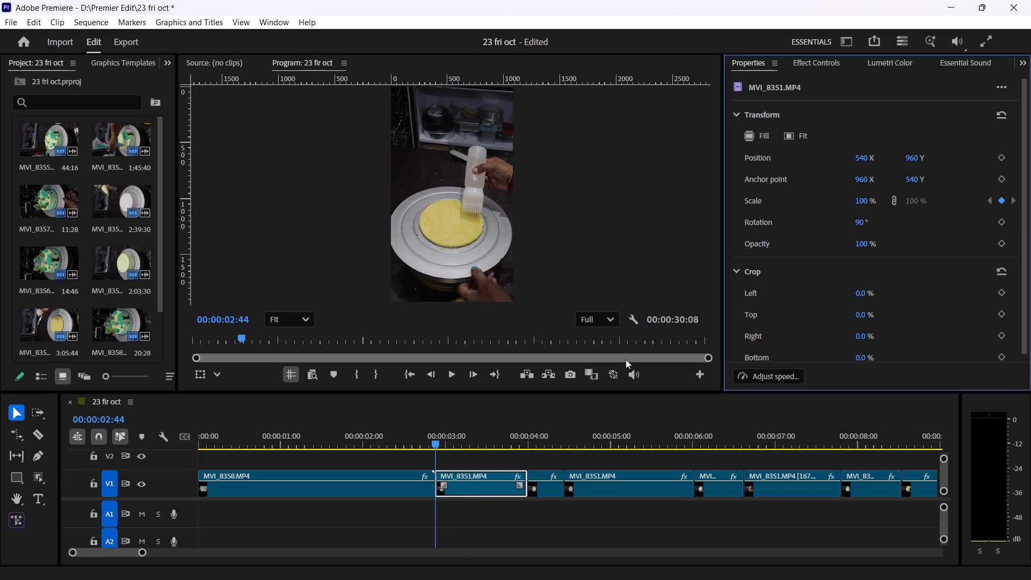
pyautogui.moveTo(522, 438); pyautogui.dragTo(528, 437)
pyautogui.click(860, 200)
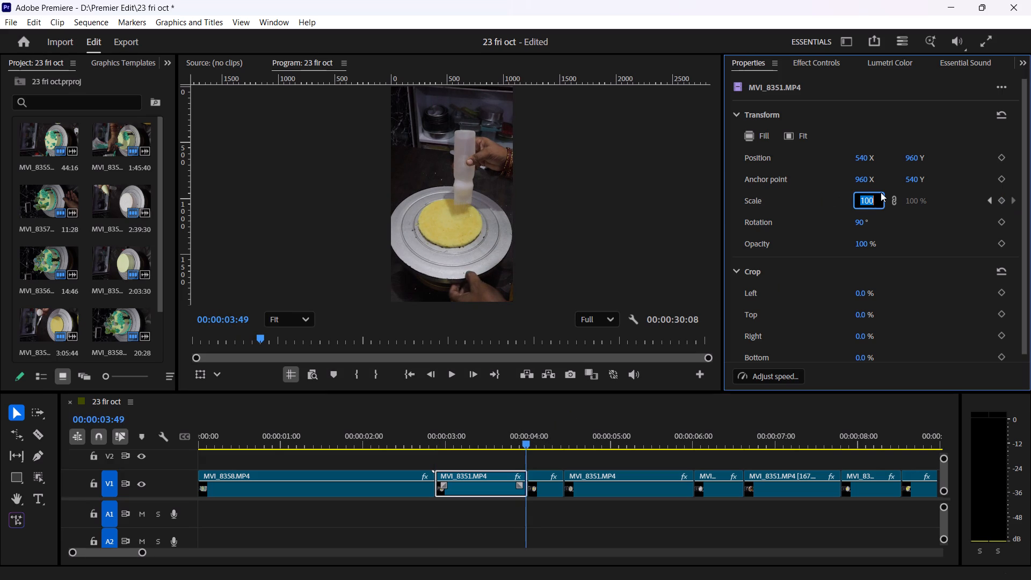
pyautogui.write('120')
pyautogui.press('Return')
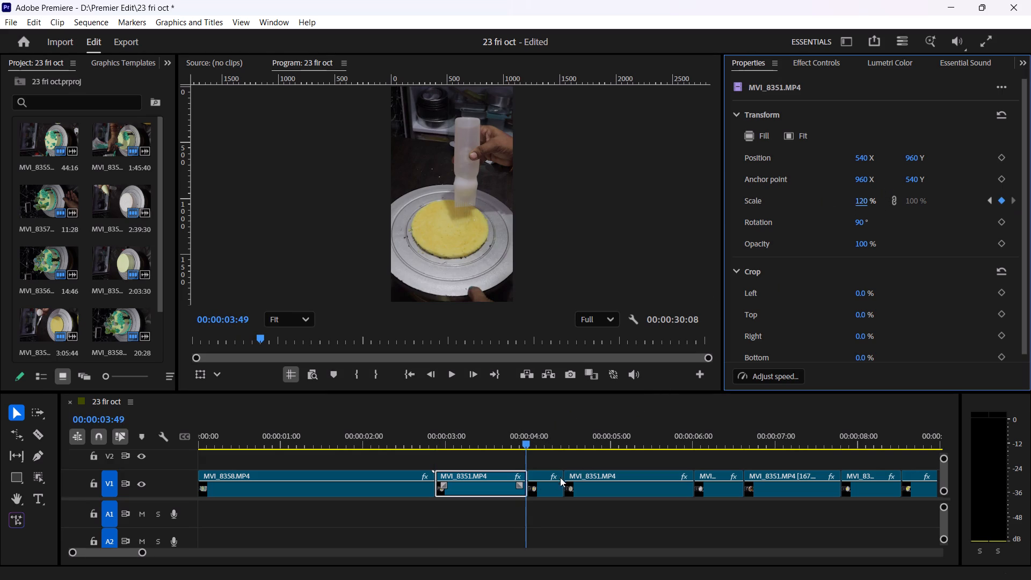
# Keyframe the second MVI_8351 clip's scale from 100% at 00:00:03:49 to 120% at its end, 00:00:04:21.
pyautogui.click(539, 490)
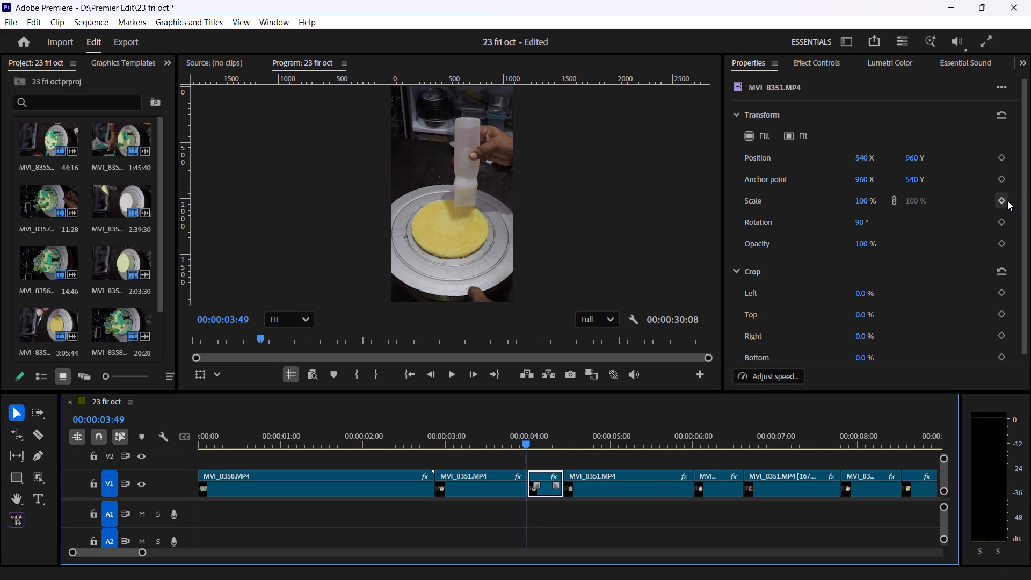
pyautogui.click(1002, 200)
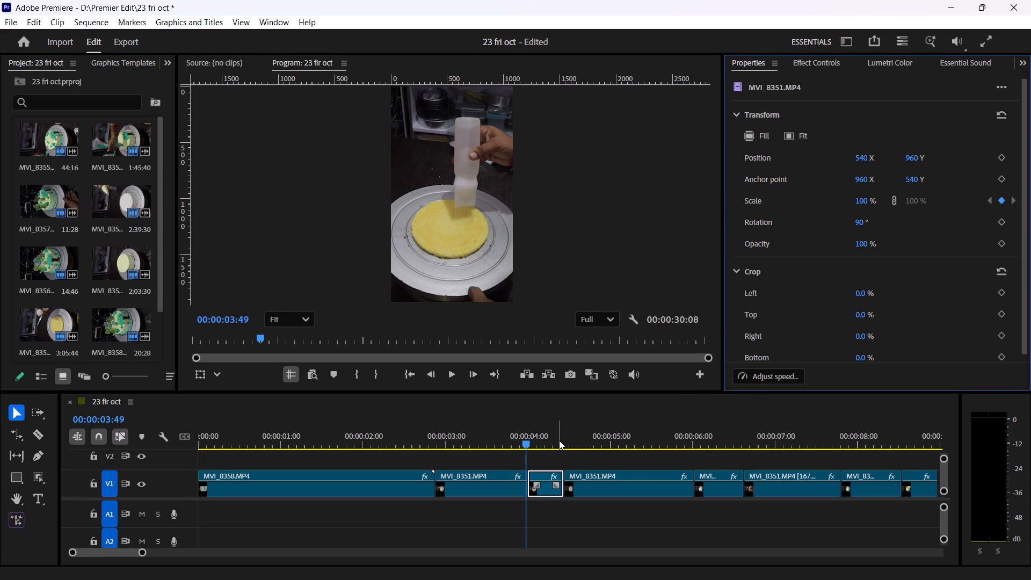
pyautogui.click(565, 438)
pyautogui.click(856, 205)
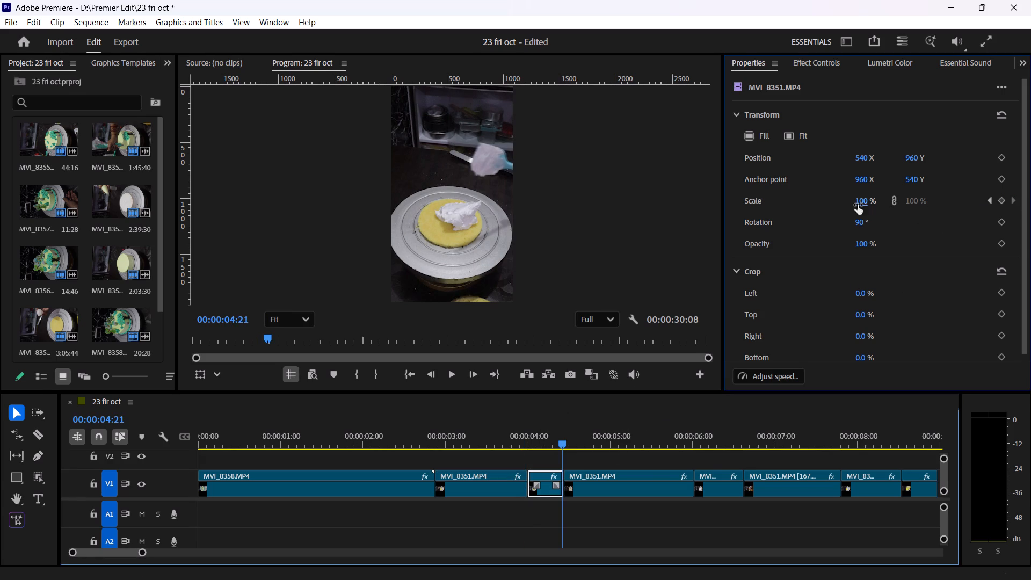
pyautogui.press('0')
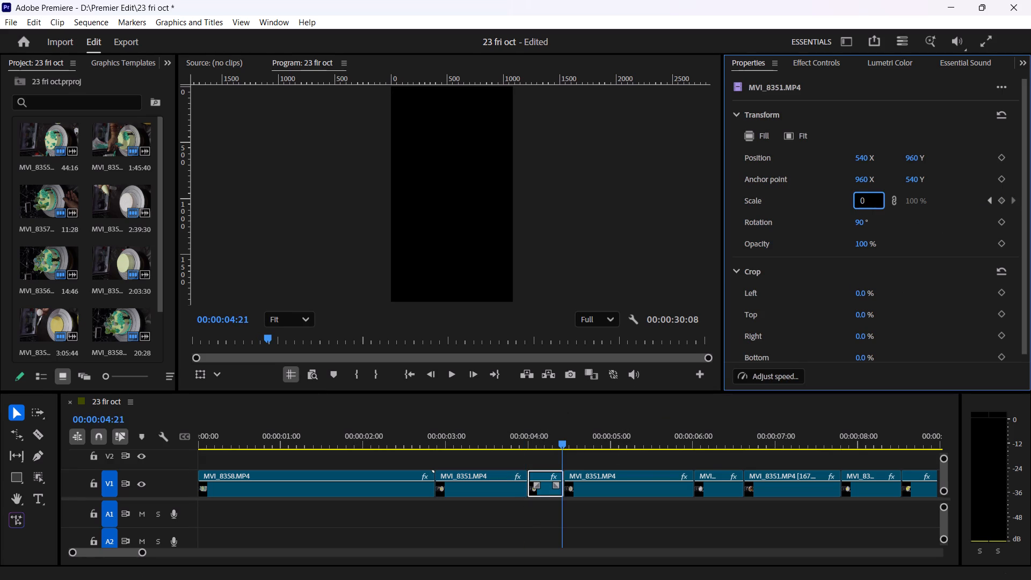
pyautogui.press('BackSpace')
pyautogui.write('12')
pyautogui.press('0')
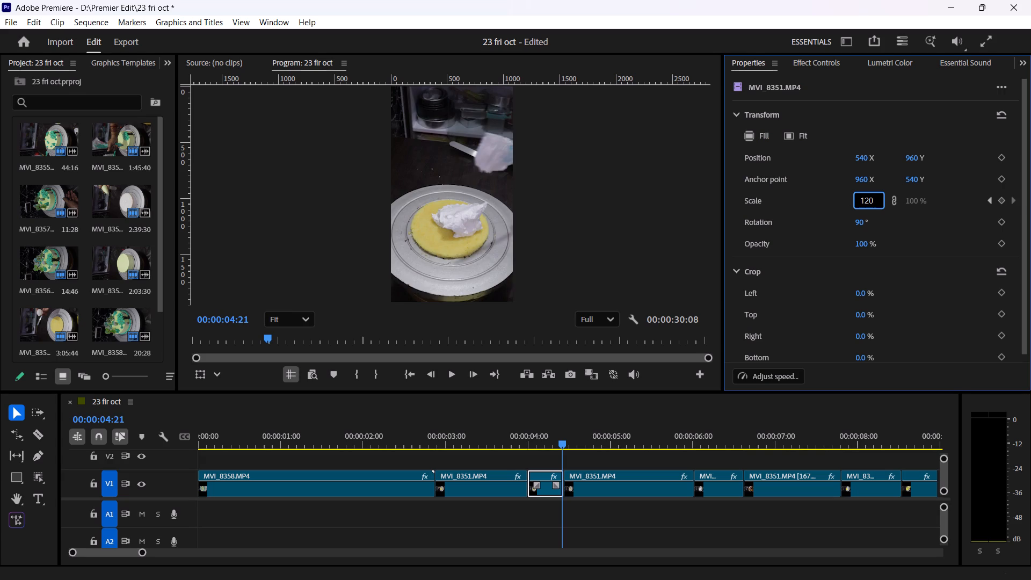
pyautogui.press('Return')
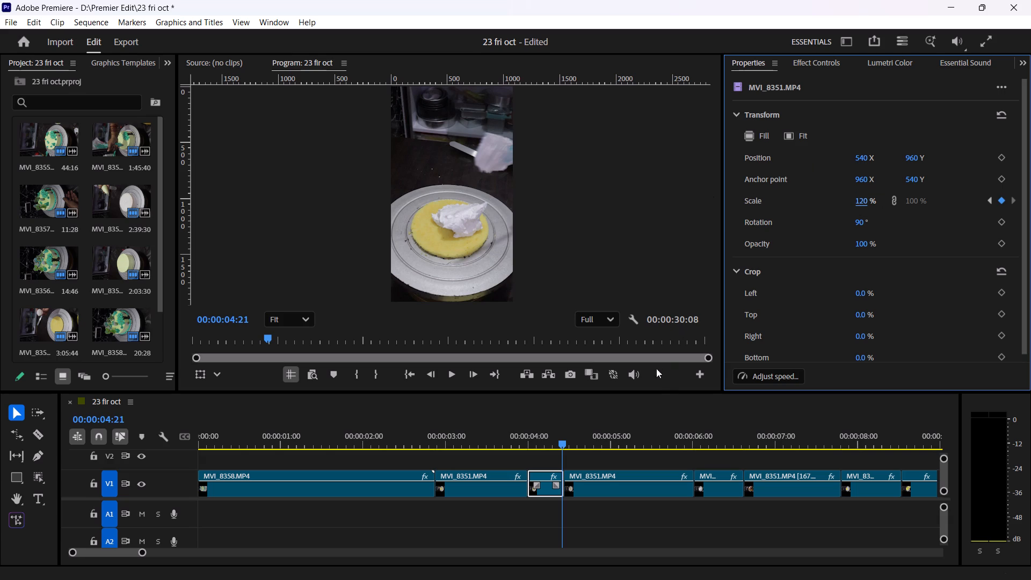
# Keyframe the third MVI_8351 clip's scale from 100% at 00:00:04:21 to 120% at its end near 00:00:06:00.
pyautogui.click(605, 481)
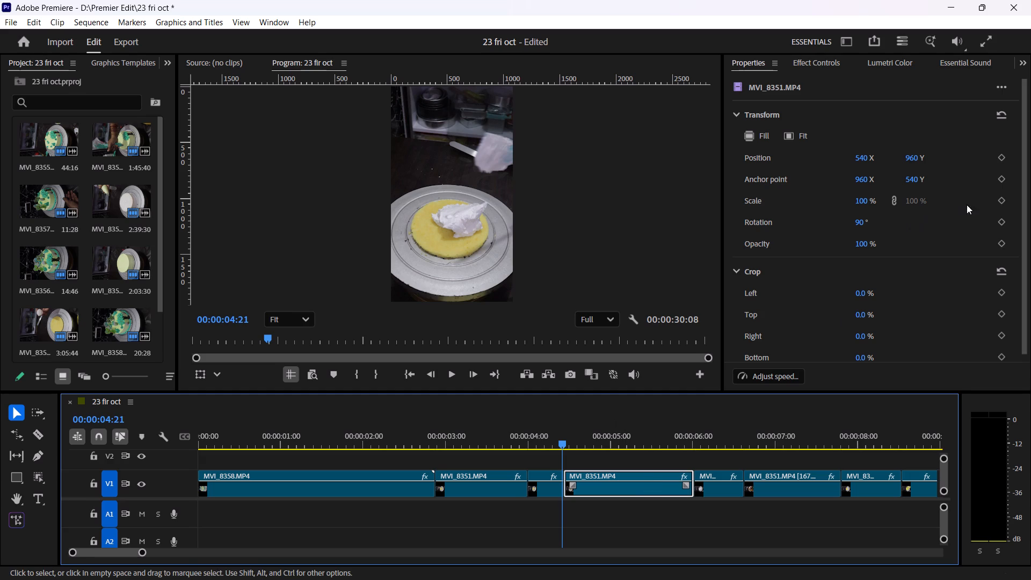
pyautogui.click(1007, 199)
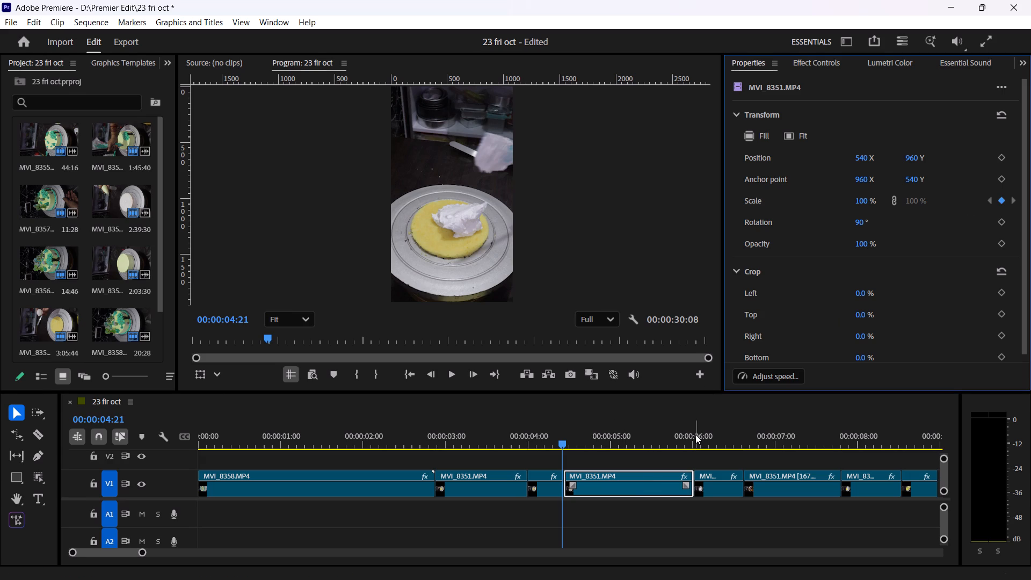
pyautogui.click(695, 435)
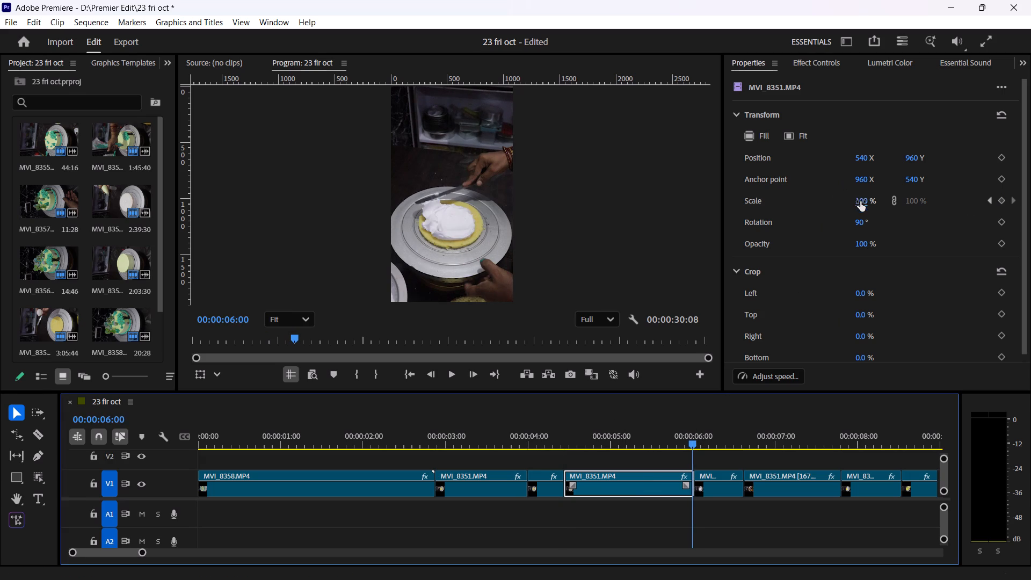
pyautogui.click(861, 203)
pyautogui.write('120')
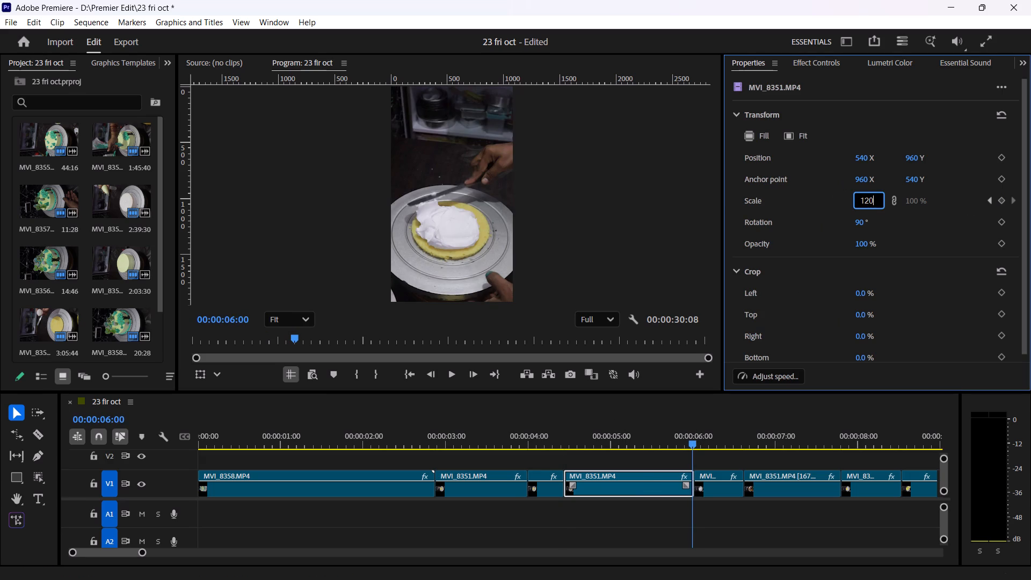
pyautogui.press('Return')
pyautogui.press('Return')
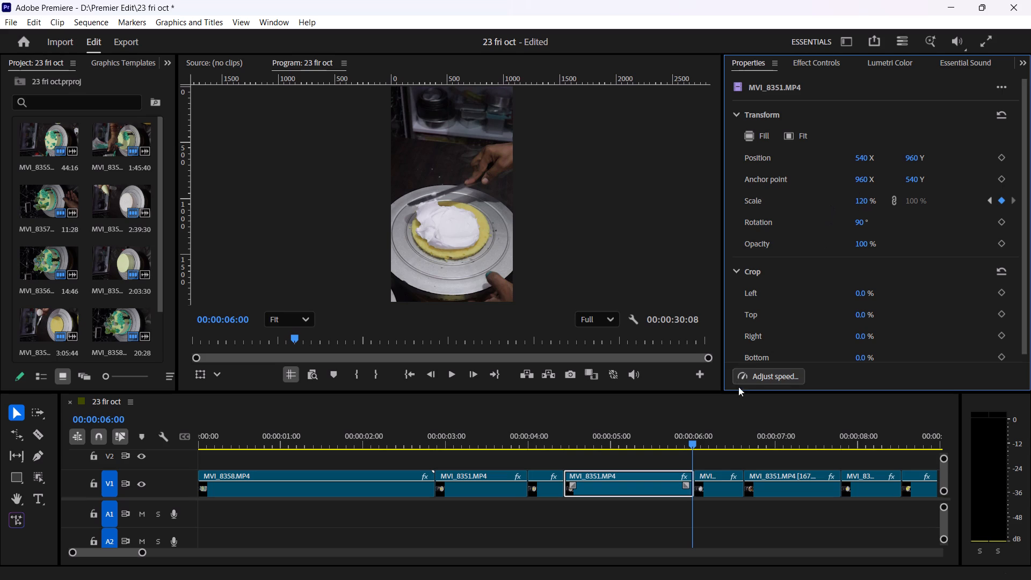
# Keyframe the fourth MVI_8351 clip's scale from 100% at 00:00:06:00 to 120% at its end near 00:00:06:30.
pyautogui.click(715, 487)
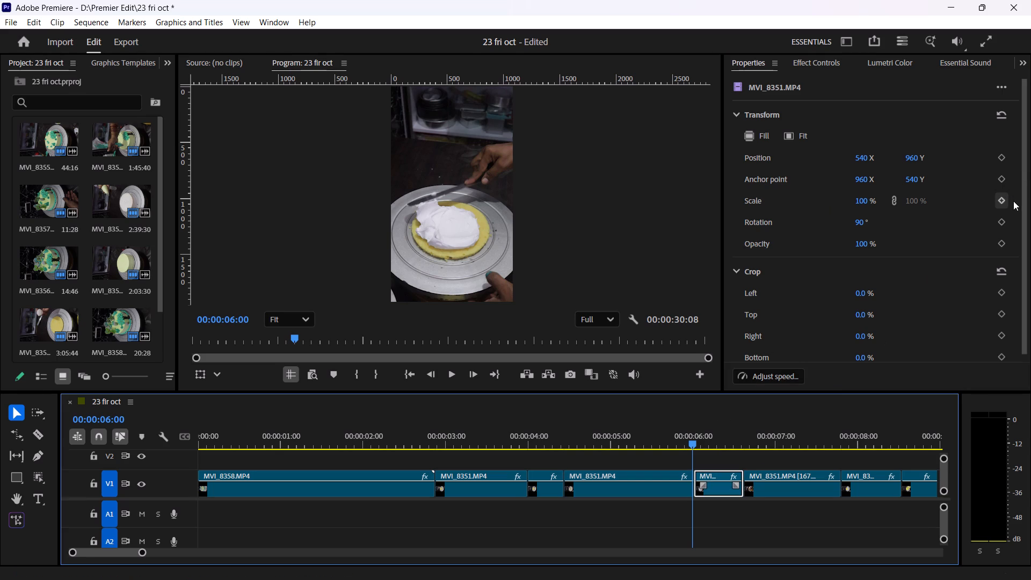
pyautogui.click(1003, 194)
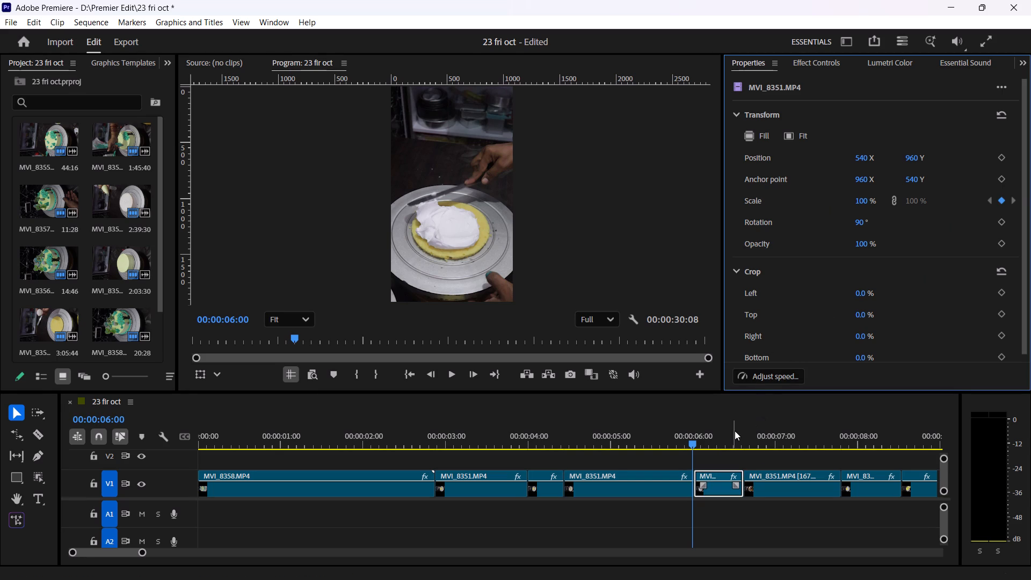
pyautogui.click(740, 441)
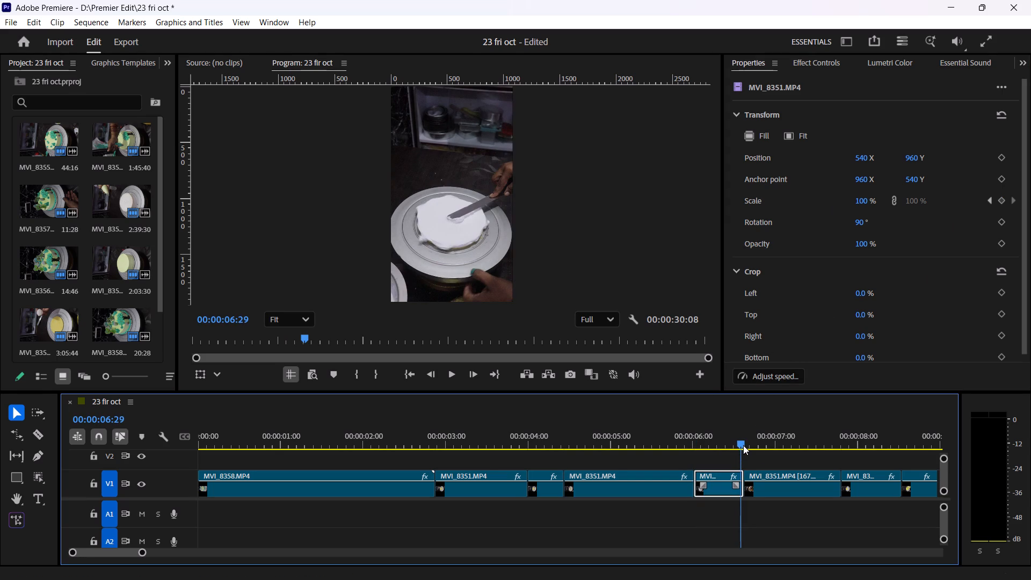
pyautogui.click(866, 203)
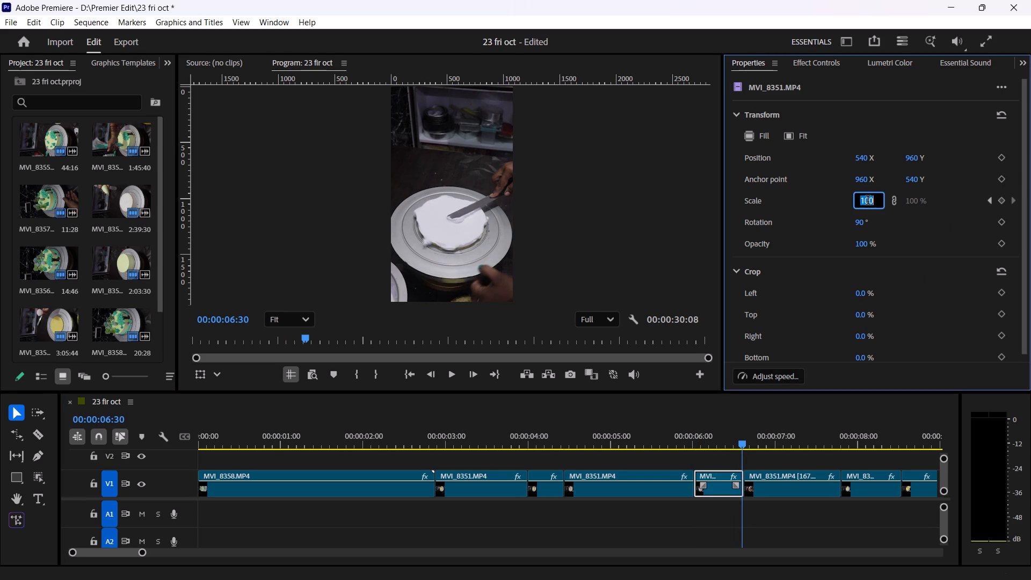
pyautogui.write('120')
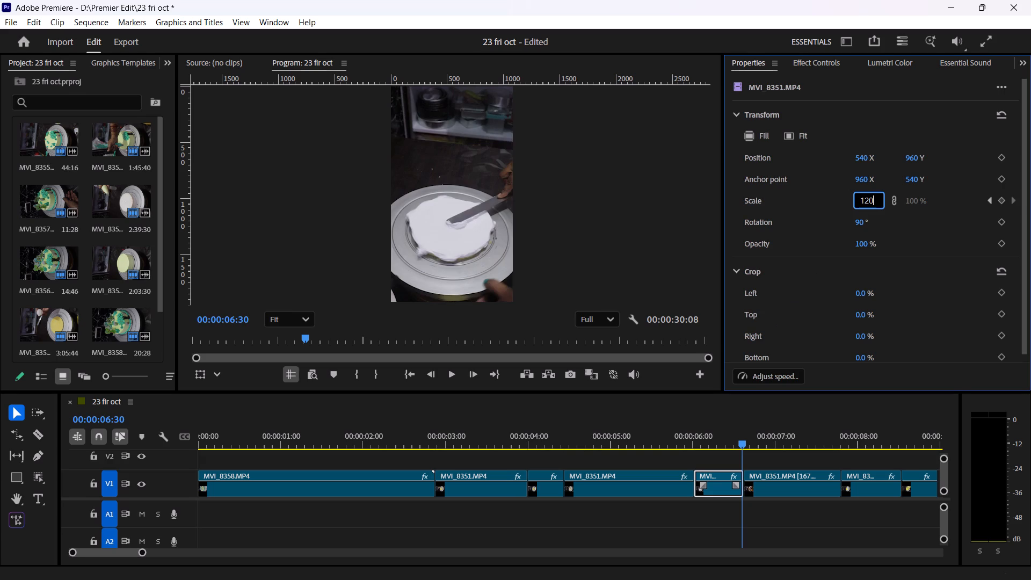
pyautogui.press('Return')
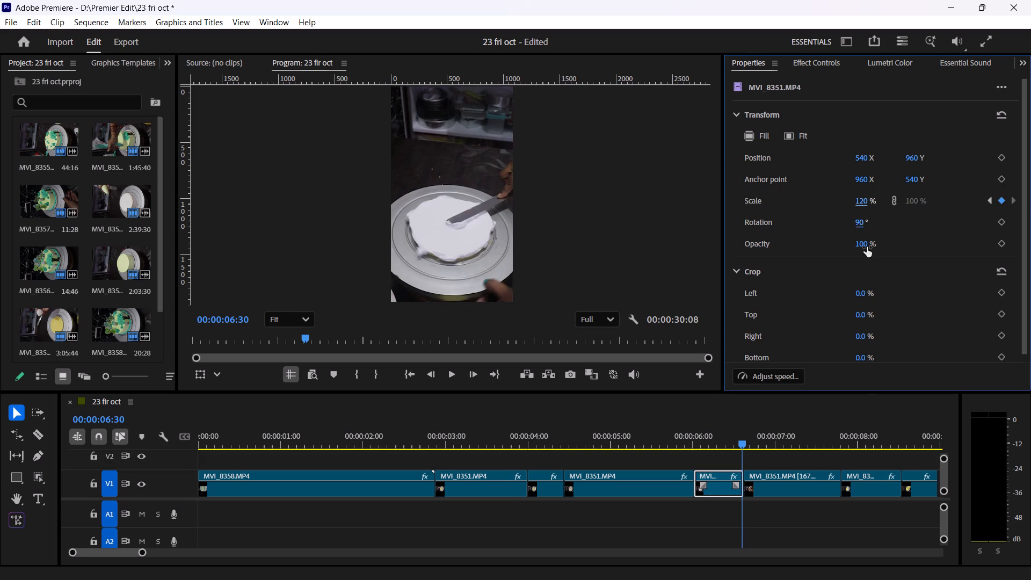
# Keyframe the fifth MVI_8351 clip's scale from 100% at 00:00:06:30 to 120% at its end near 00:00:07:40.
pyautogui.click(786, 490)
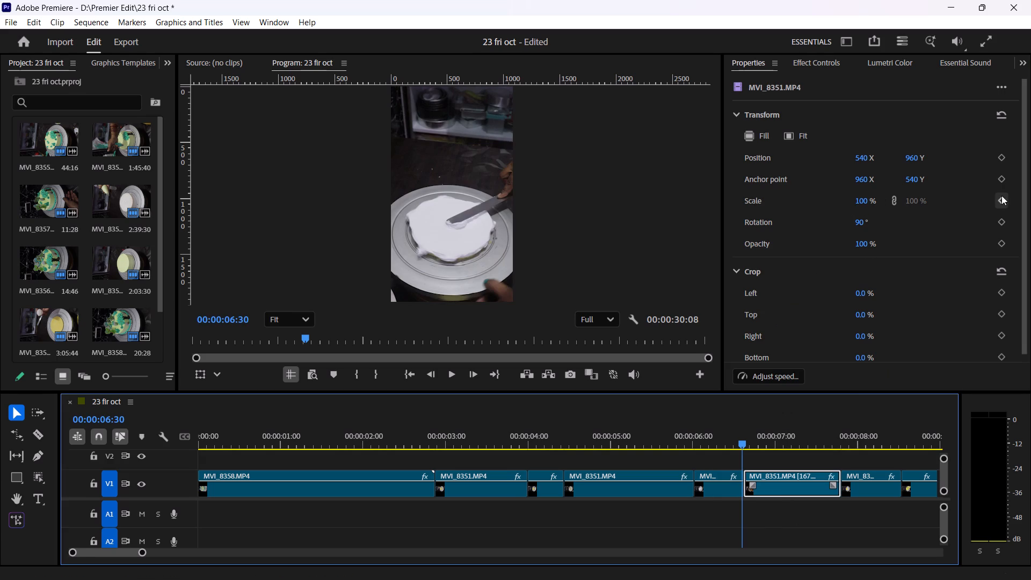
pyautogui.click(1002, 195)
pyautogui.click(838, 438)
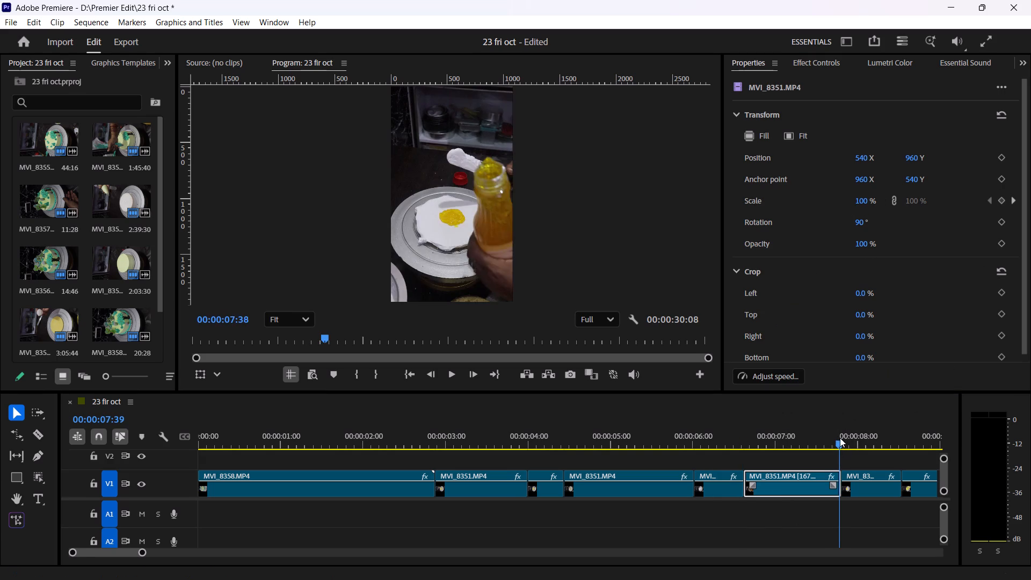
pyautogui.click(873, 205)
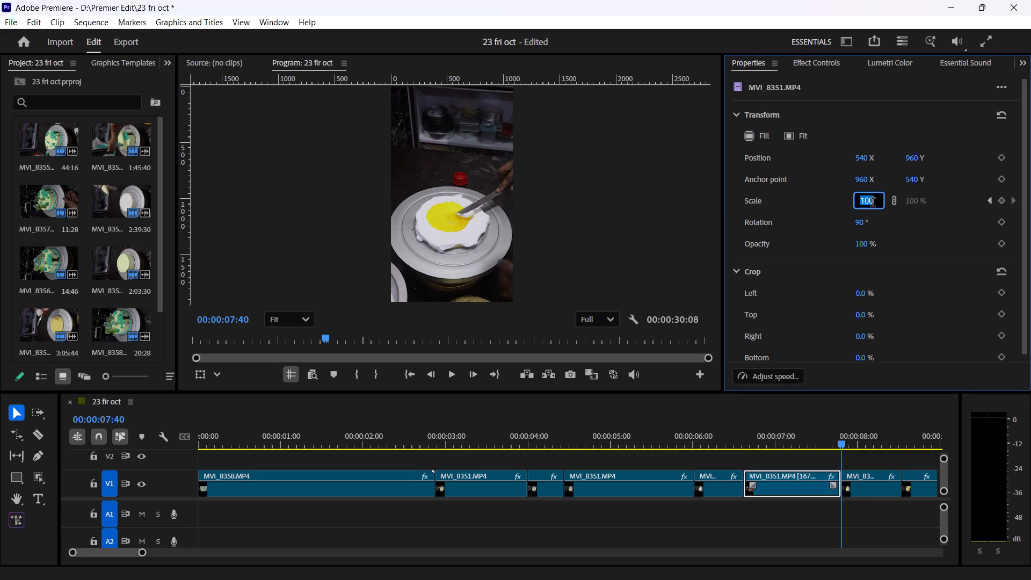
pyautogui.write('120')
pyautogui.press('Return')
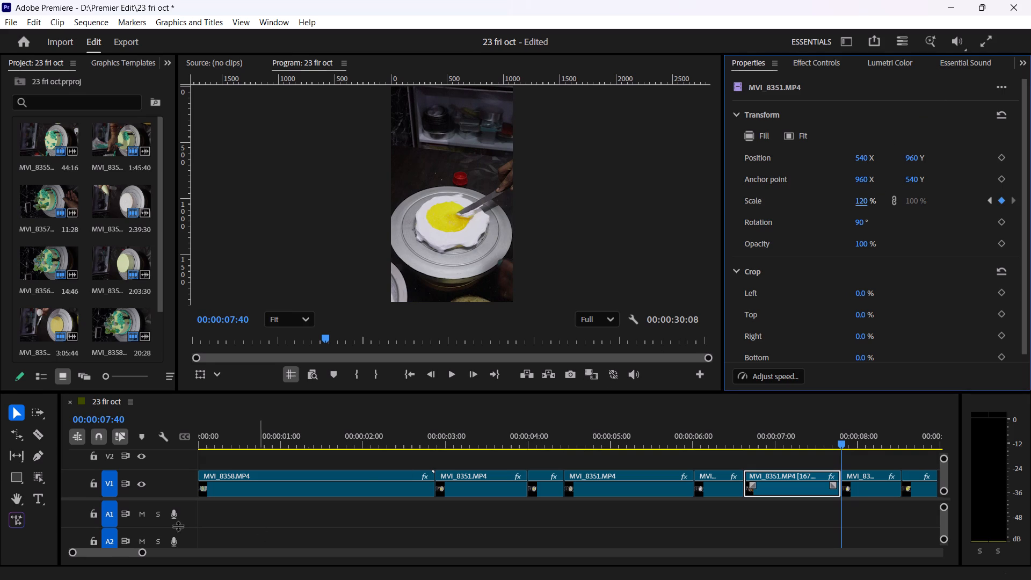
# Keyframe the sixth MVI_8351 clip's scale from 100% at 00:00:07:40 to 120% at its end, 00:00:08:26.
pyautogui.click(113, 550)
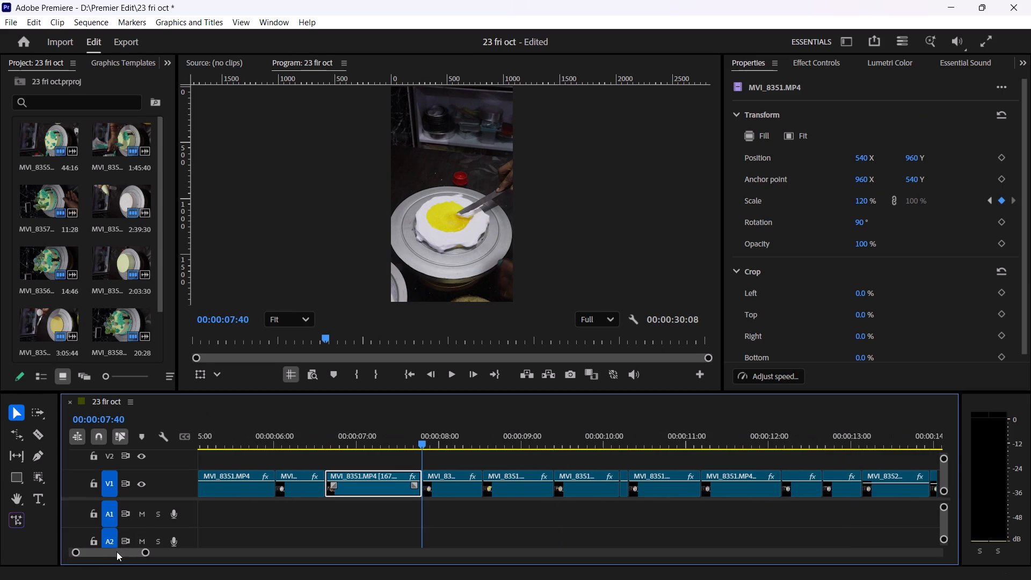
pyautogui.click(451, 493)
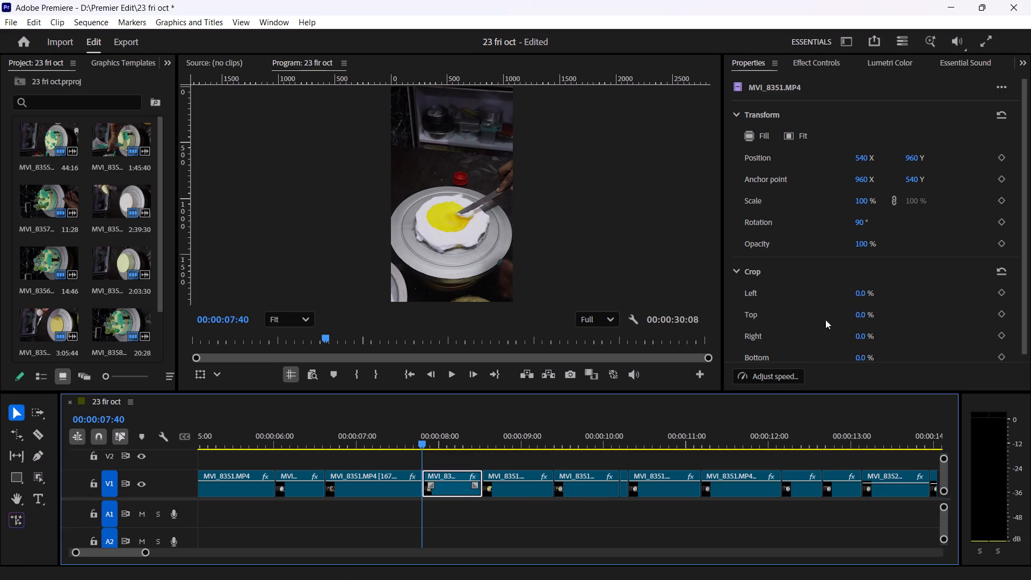
pyautogui.click(998, 200)
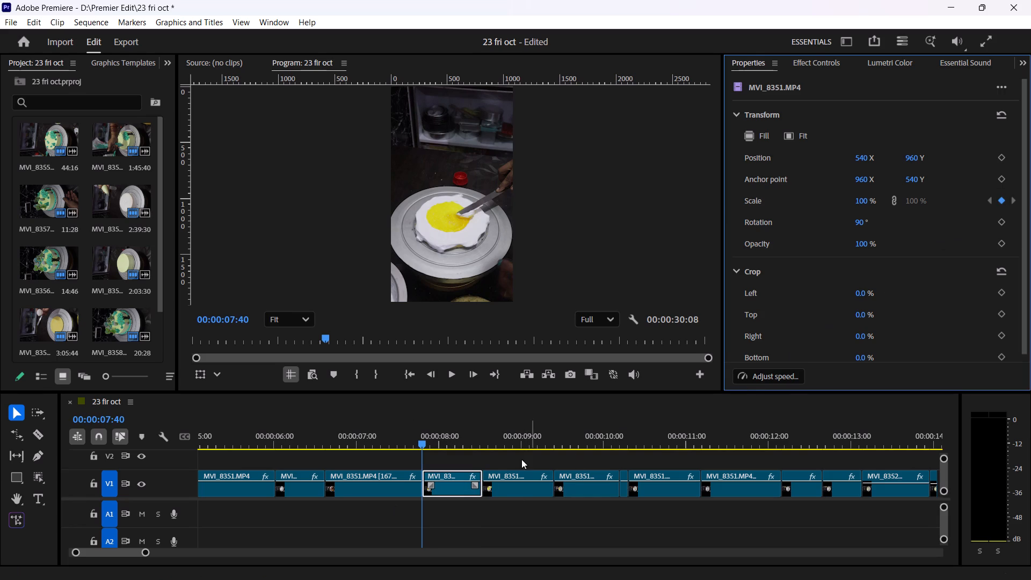
pyautogui.moveTo(482, 439); pyautogui.dragTo(482, 442)
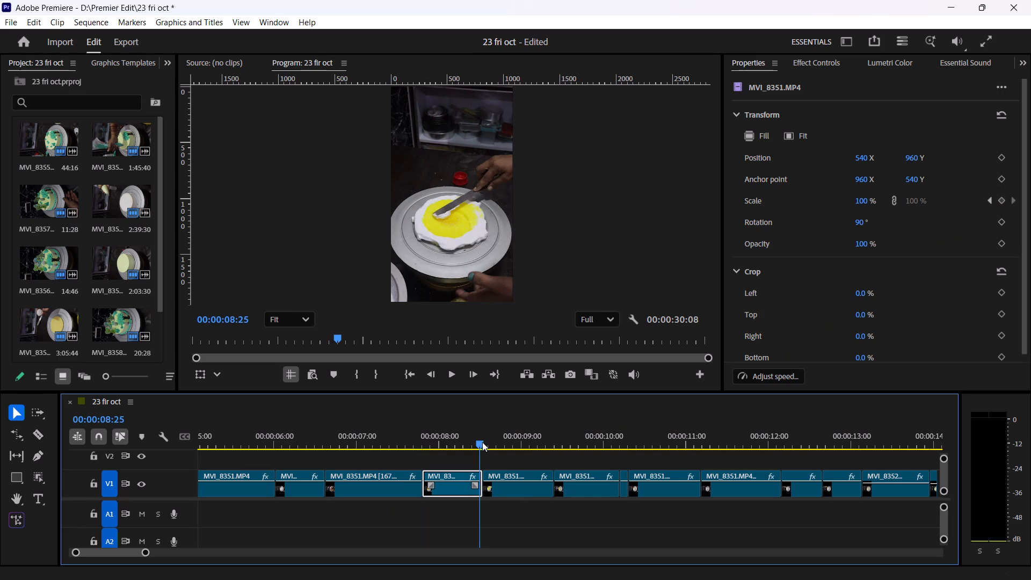
pyautogui.moveTo(482, 442); pyautogui.dragTo(483, 444)
pyautogui.click(860, 202)
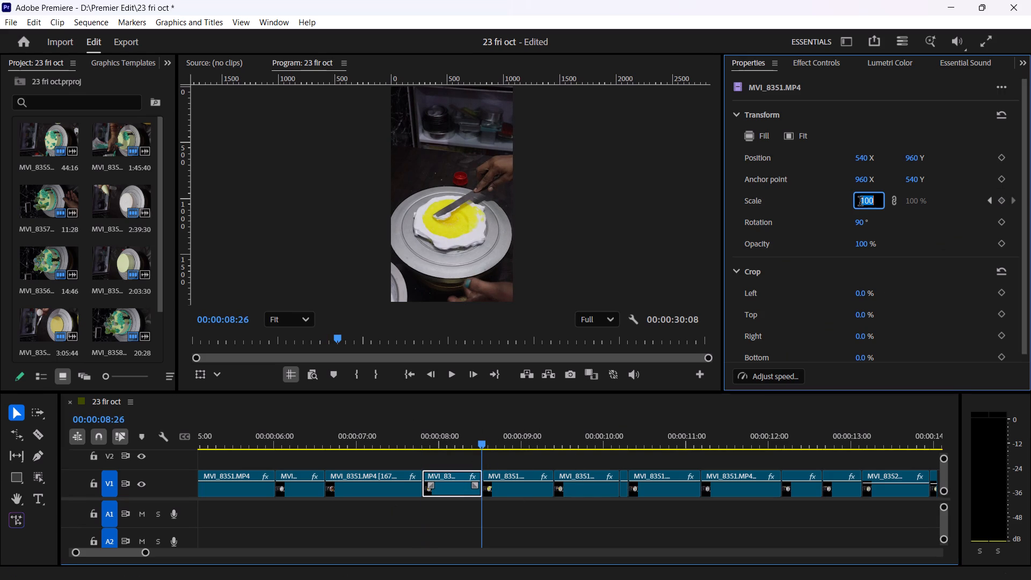
pyautogui.write('120')
pyautogui.press('Return')
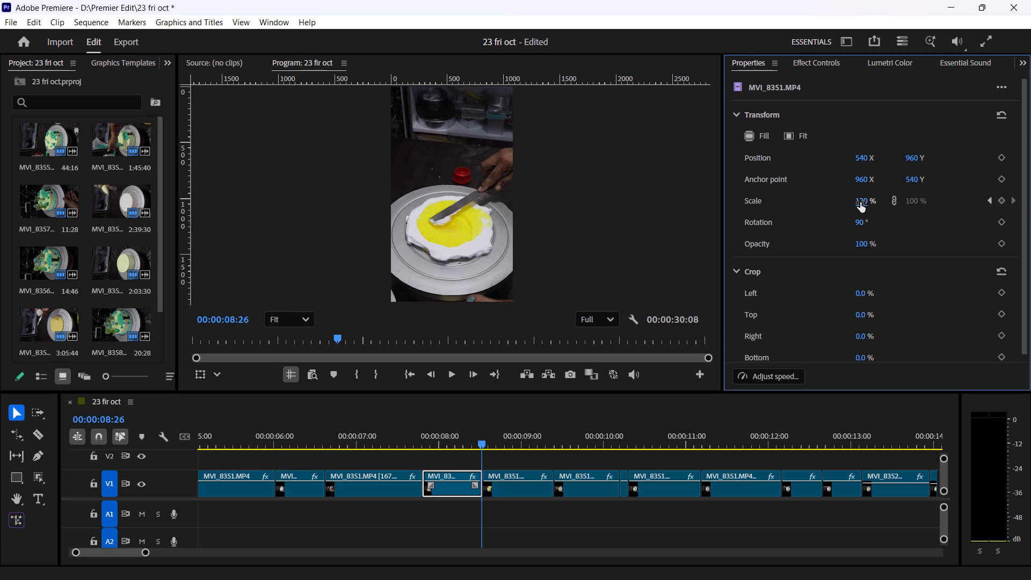
# Keyframe the seventh MVI_8351 clip's scale from 100% at 00:00:08:26 to 120% at its end near 00:00:09:19.
pyautogui.click(521, 483)
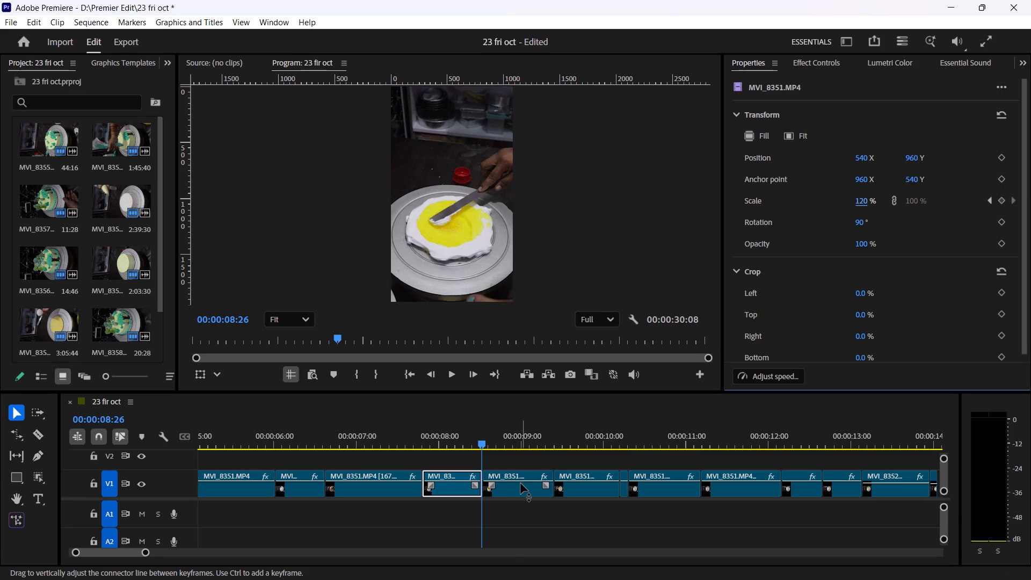
pyautogui.click(1005, 205)
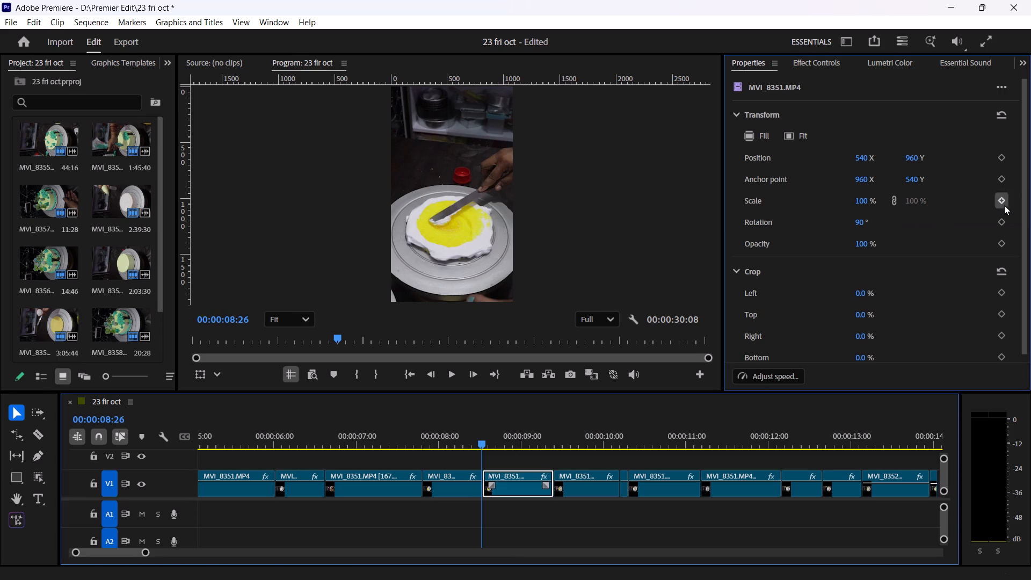
pyautogui.moveTo(551, 441); pyautogui.dragTo(555, 446)
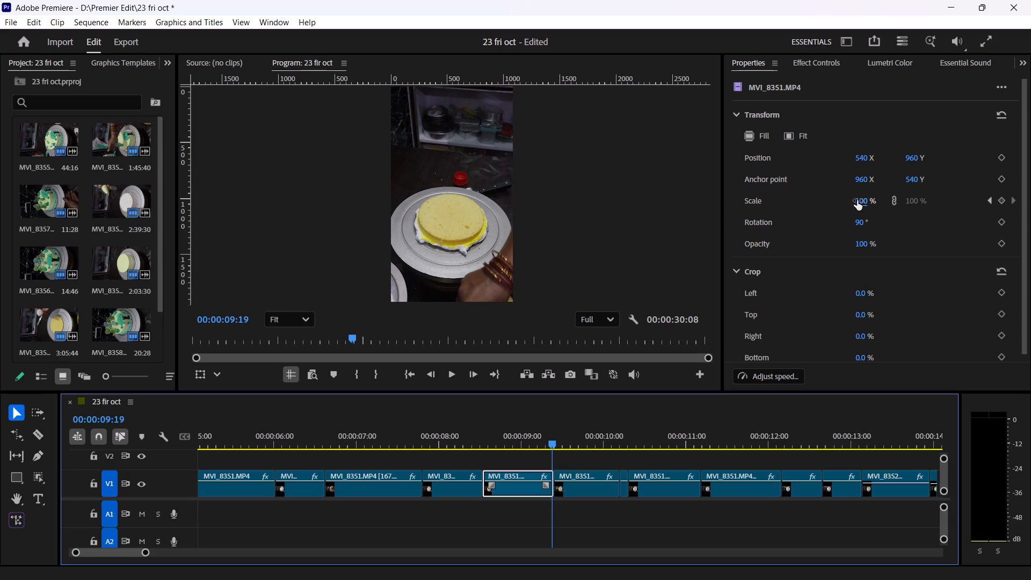
pyautogui.click(857, 200)
pyautogui.write('120')
pyautogui.press('Return')
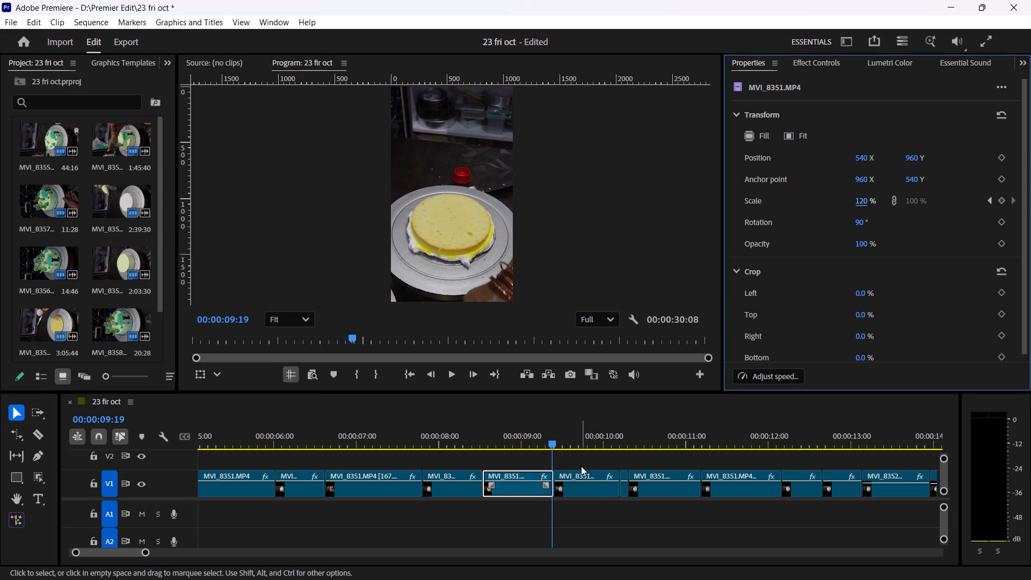
# Keyframe the eighth MVI_8351 clip's scale from 100% at 00:00:09:19 to 120% at its end near 00:00:10:10.
pyautogui.click(591, 483)
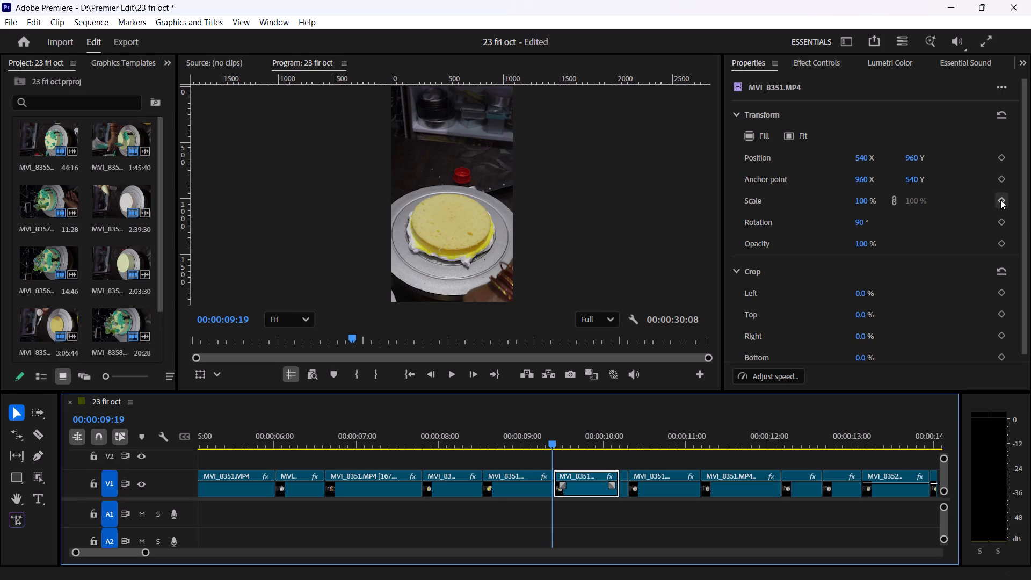
pyautogui.click(1002, 200)
pyautogui.click(622, 441)
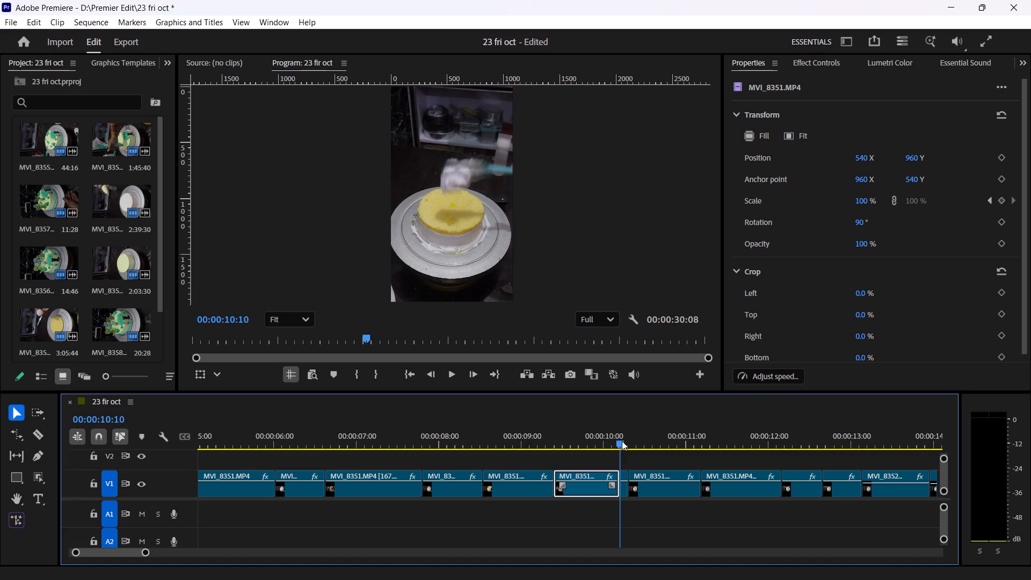
pyautogui.click(871, 206)
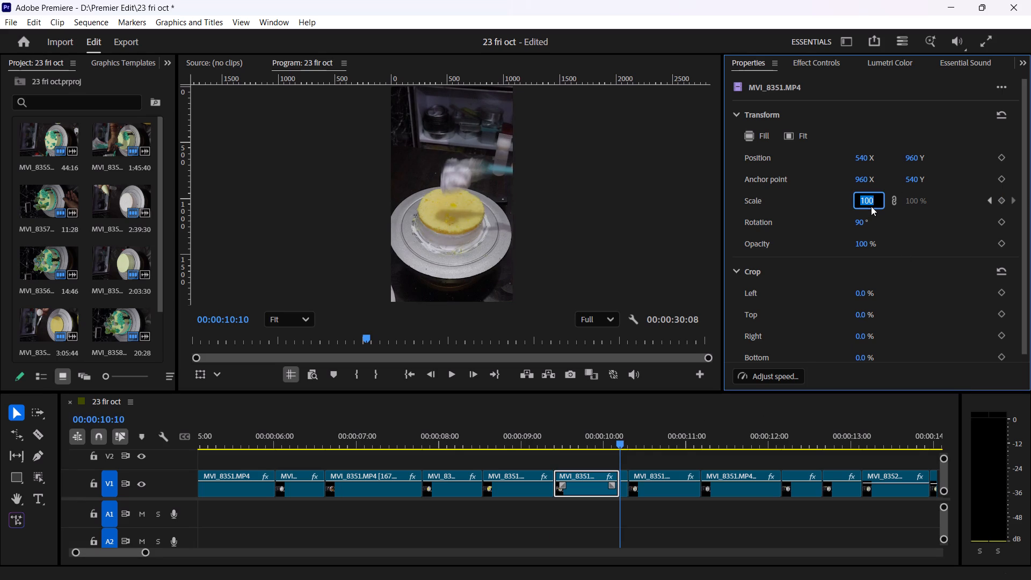
pyautogui.write('120')
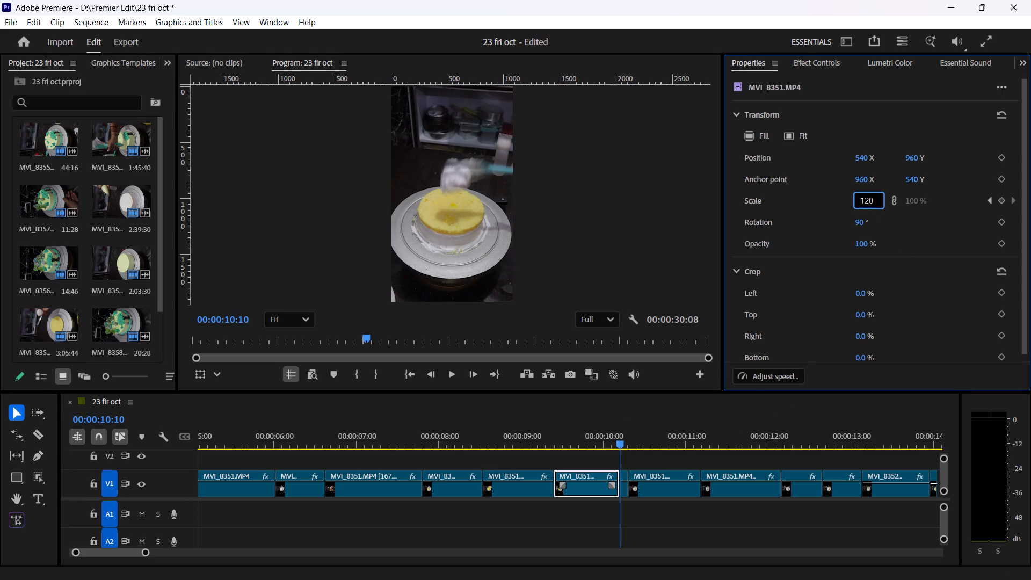
pyautogui.press('Return')
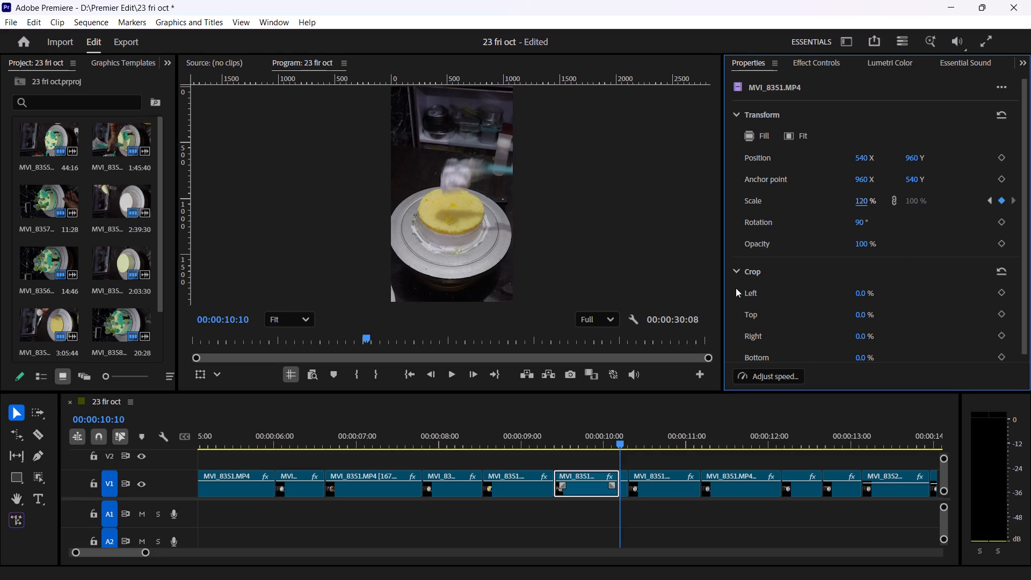
# Keyframe scale on the MVI_8351 clip ending near 00:00:11:08, from 100% at 00:00:10:10 to 120% at 00:00:11:08.
pyautogui.click(662, 492)
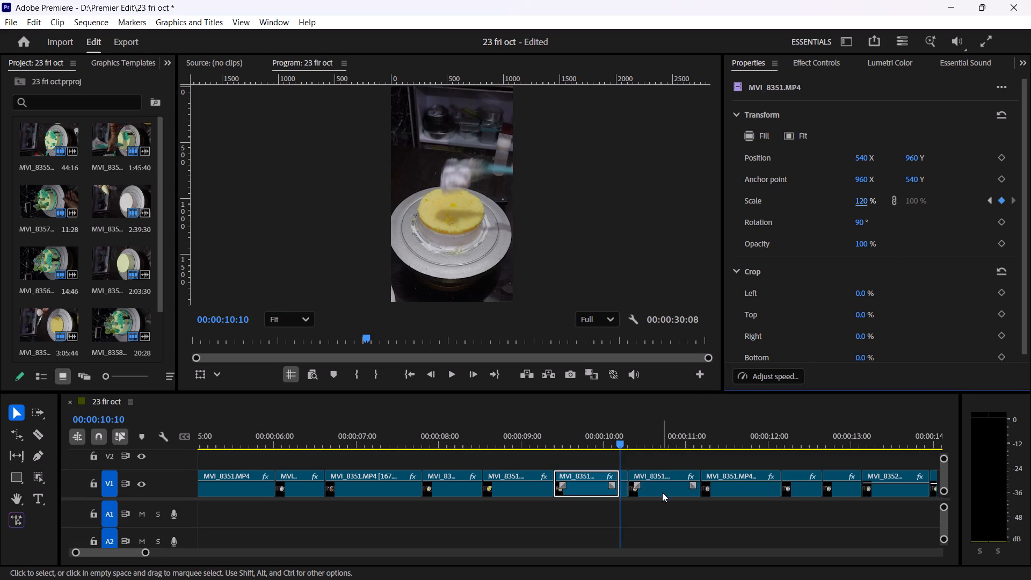
pyautogui.click(1002, 197)
pyautogui.moveTo(694, 438); pyautogui.dragTo(699, 437)
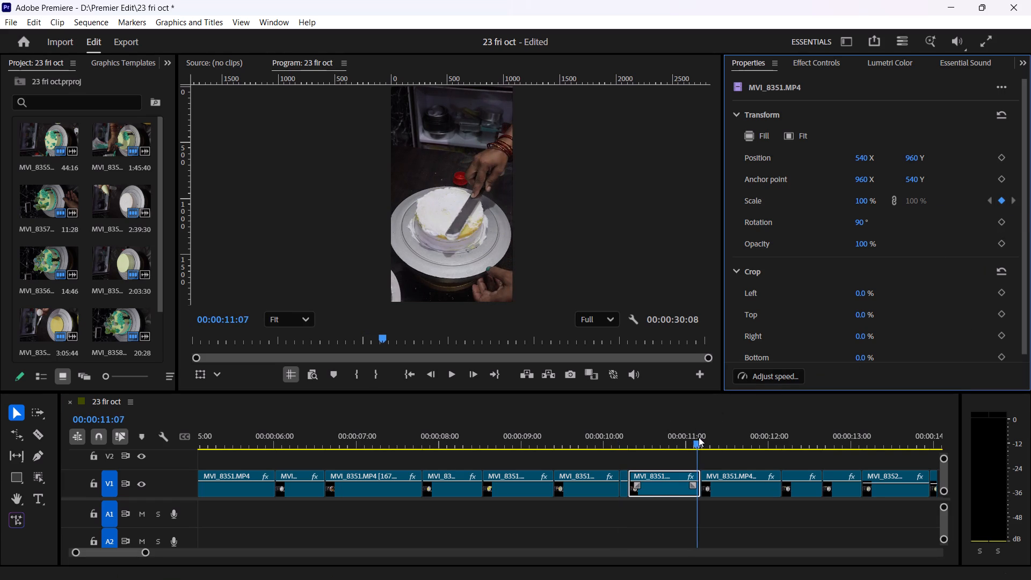
pyautogui.moveTo(699, 437); pyautogui.dragTo(701, 436)
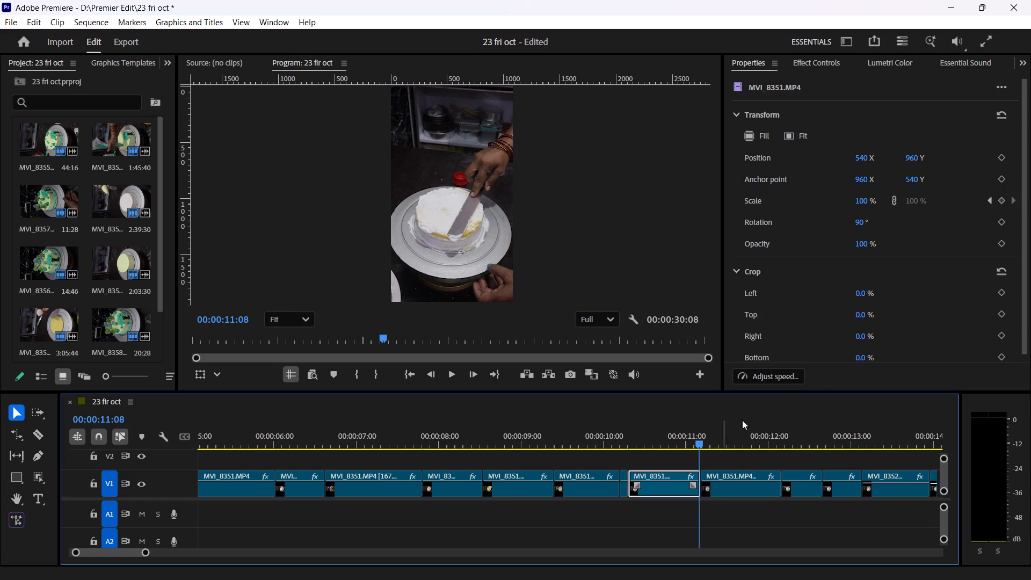
pyautogui.click(862, 195)
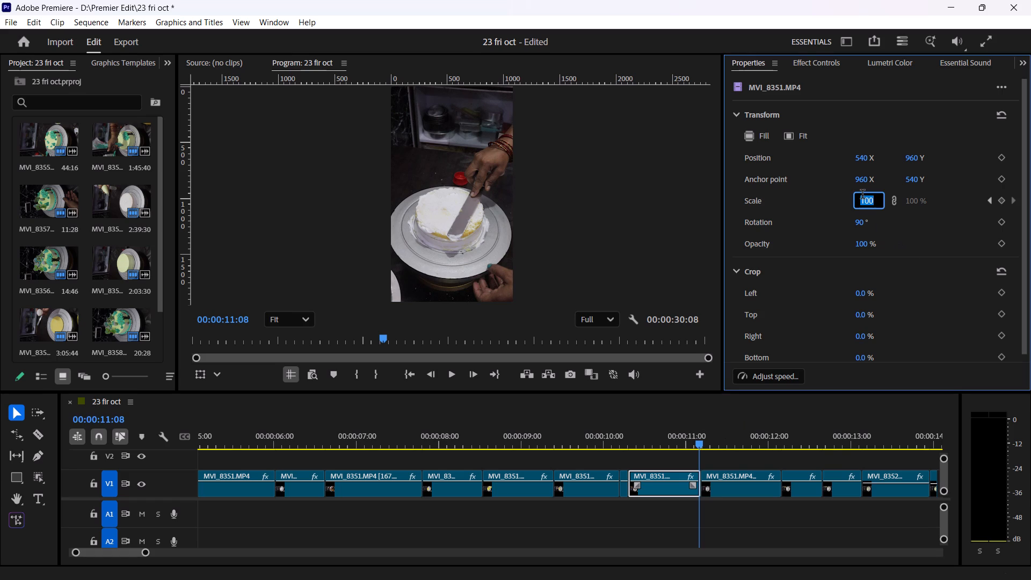
pyautogui.write('120')
pyautogui.press('Return')
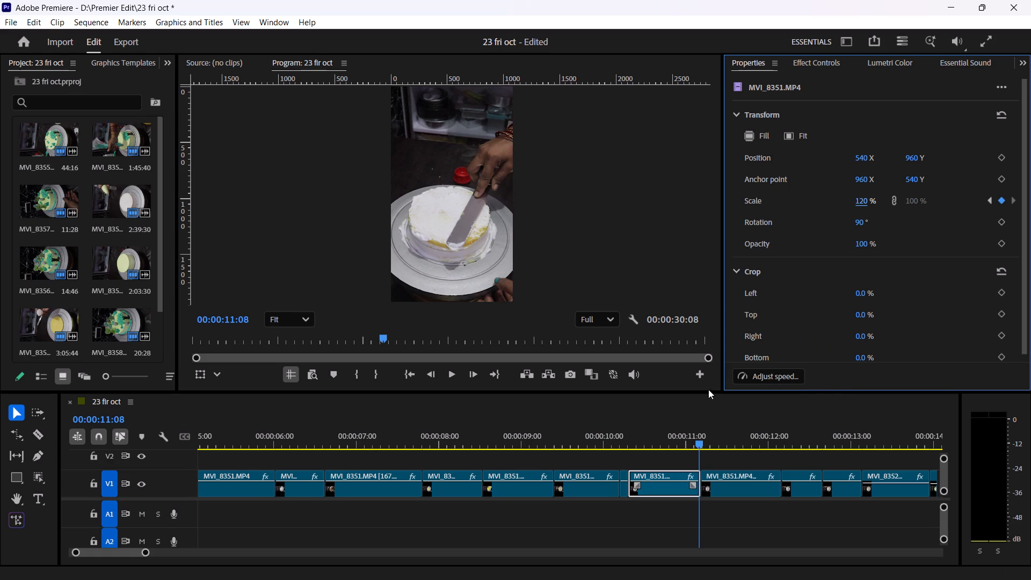
# Keyframe the last MVI_8351 clip's scale from 100% at 00:00:11:08 to 120% at its end near 00:00:12:07.
pyautogui.click(736, 488)
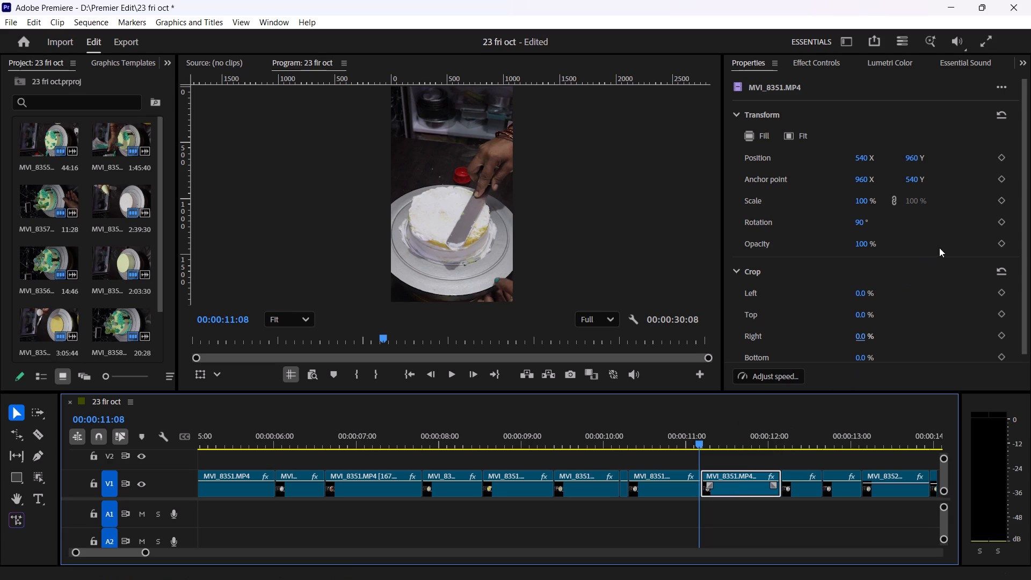
pyautogui.click(1002, 197)
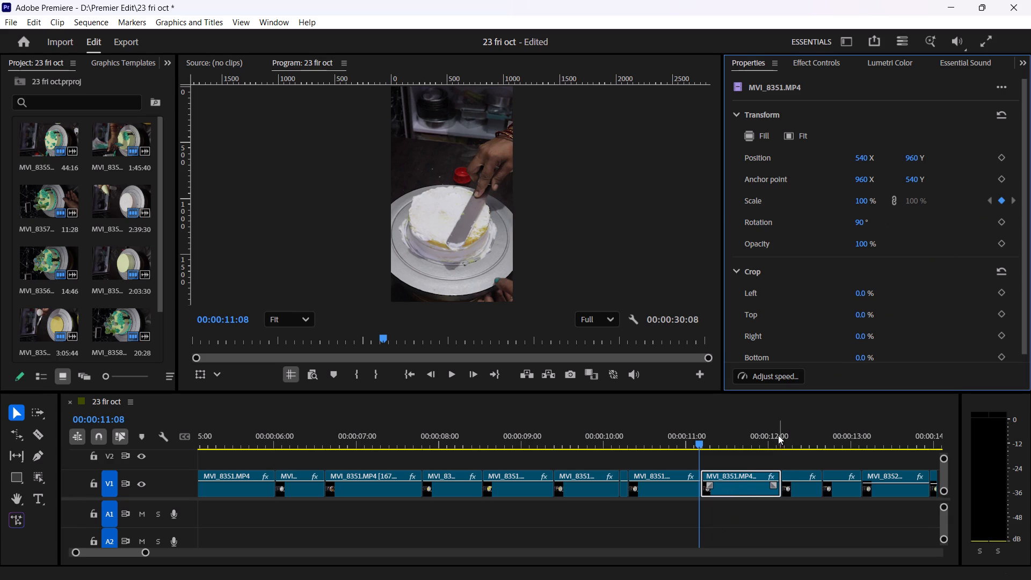
pyautogui.moveTo(776, 435); pyautogui.dragTo(782, 445)
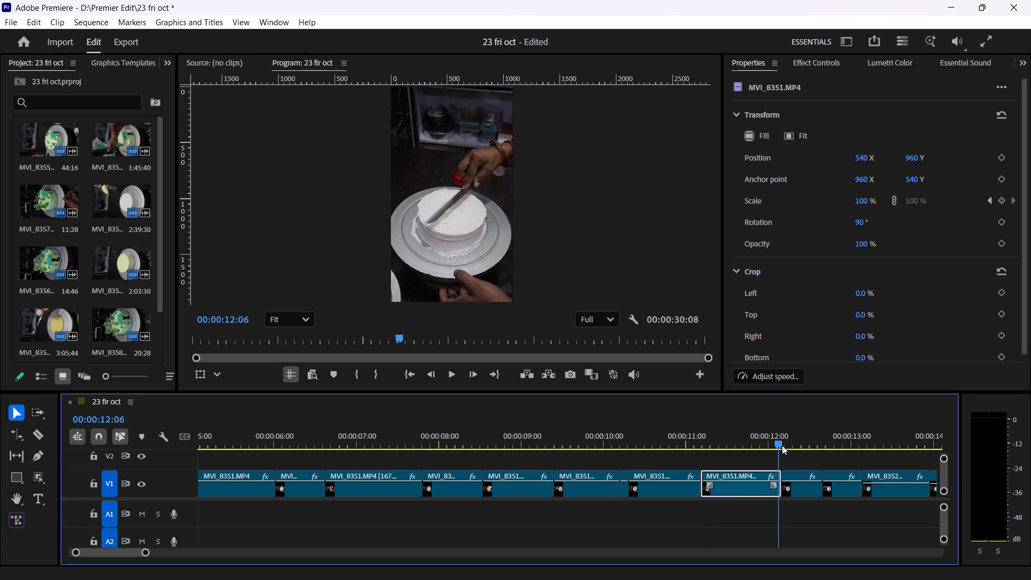
pyautogui.moveTo(782, 445); pyautogui.dragTo(782, 447)
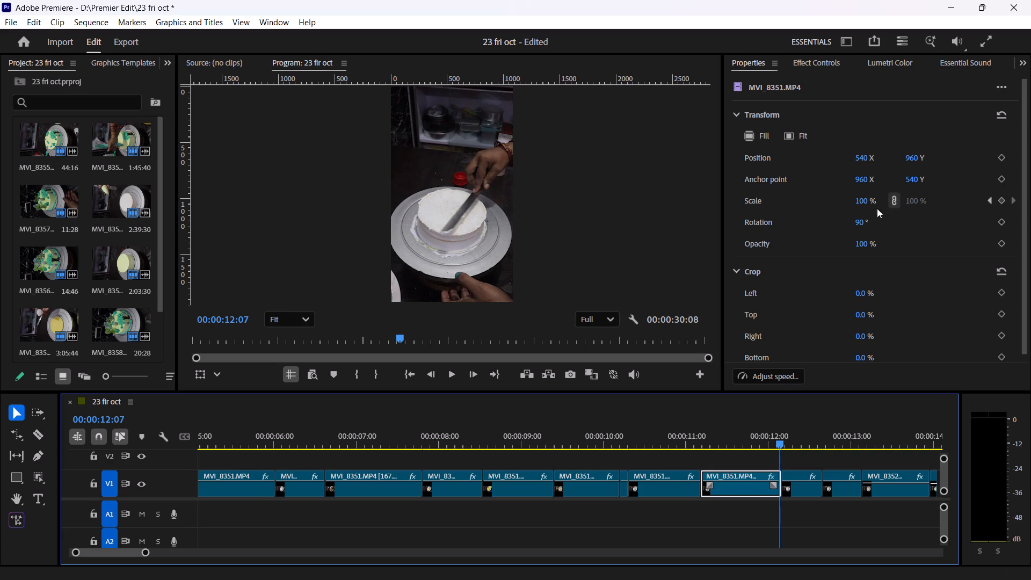
pyautogui.click(866, 204)
pyautogui.write('120')
pyautogui.press('Return')
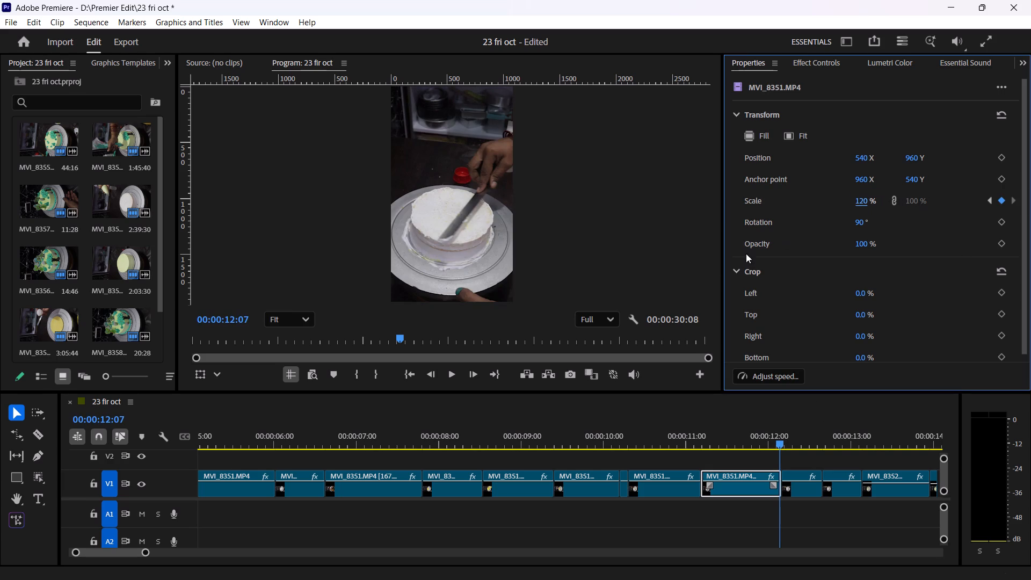
# Keyframe the first MVI_8352 clip's scale from 100% at 00:00:12:06 to 120% at its end near 00:00:12:32.
pyautogui.moveTo(769, 438); pyautogui.dragTo(894, 434)
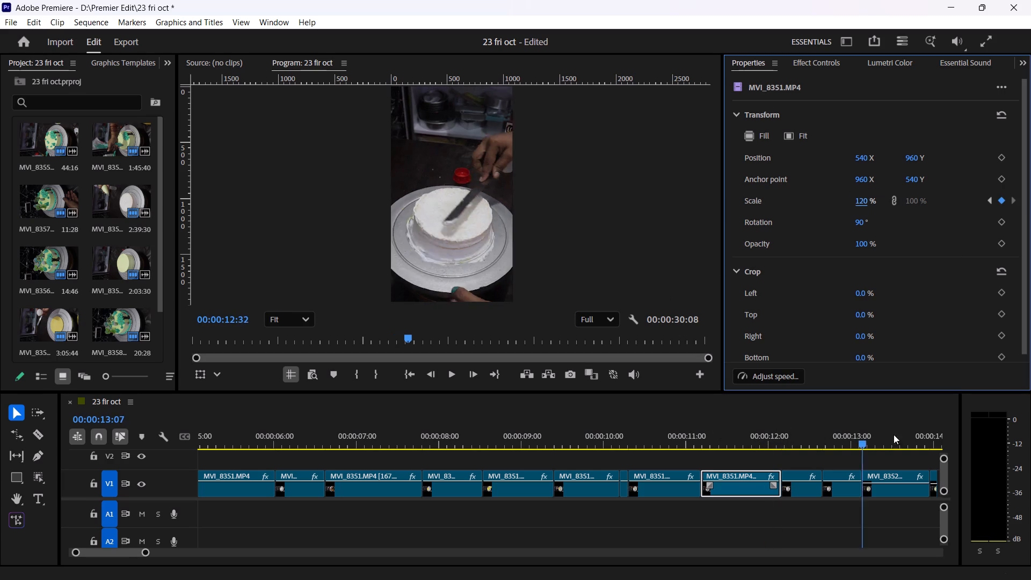
pyautogui.moveTo(894, 434); pyautogui.dragTo(660, 483)
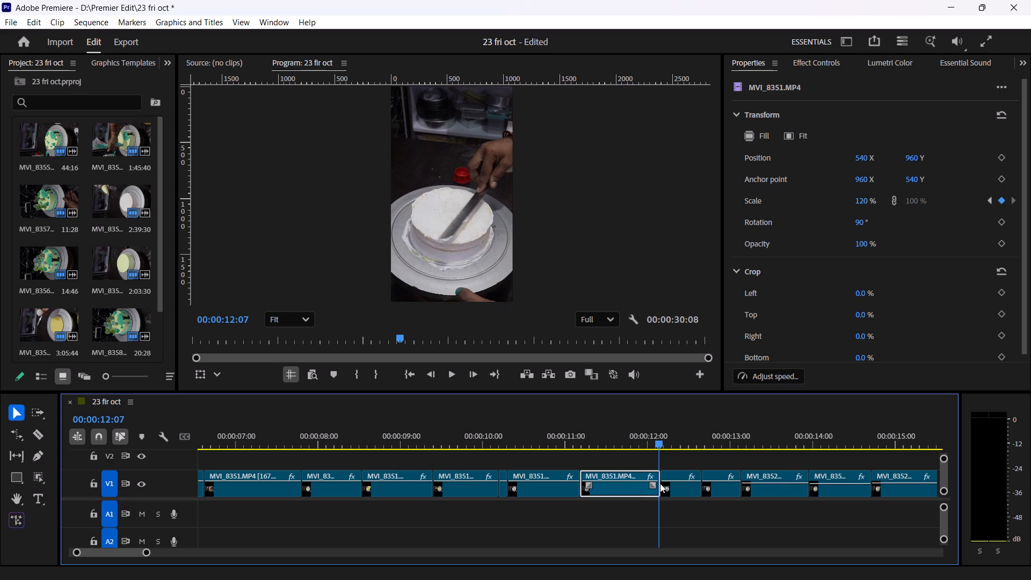
pyautogui.moveTo(660, 483); pyautogui.dragTo(659, 488)
pyautogui.click(683, 488)
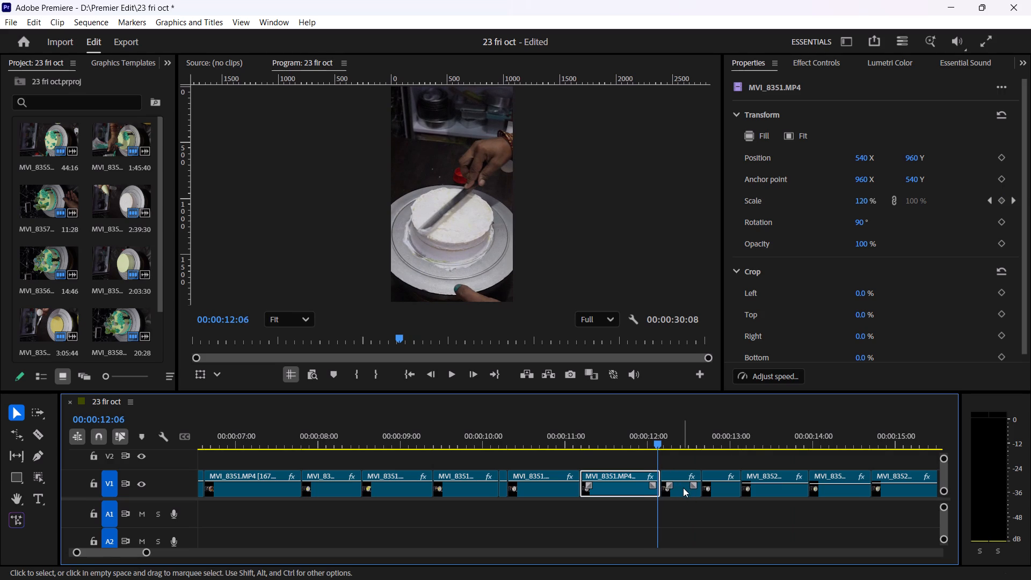
pyautogui.click(999, 198)
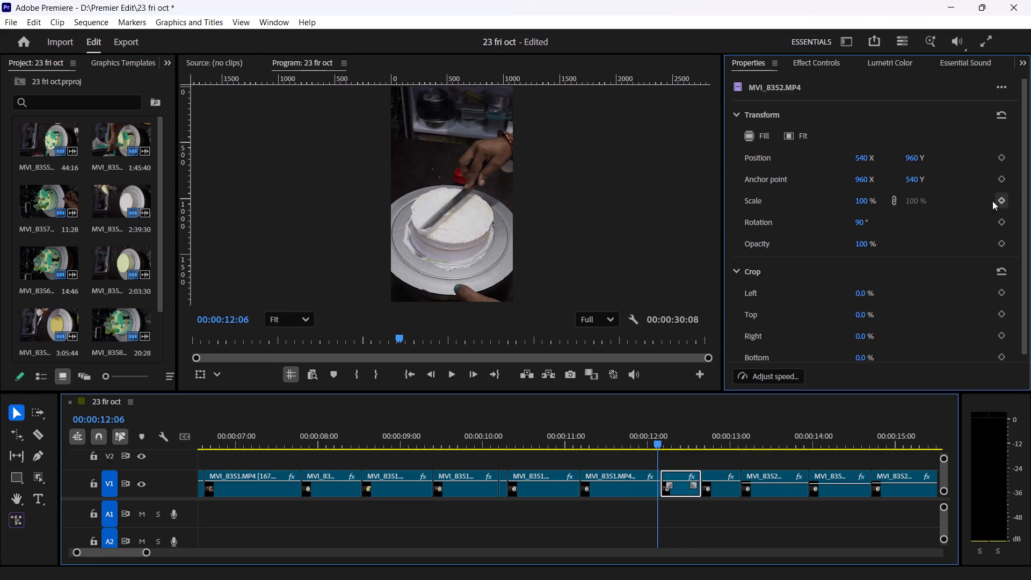
pyautogui.moveTo(698, 441); pyautogui.dragTo(702, 447)
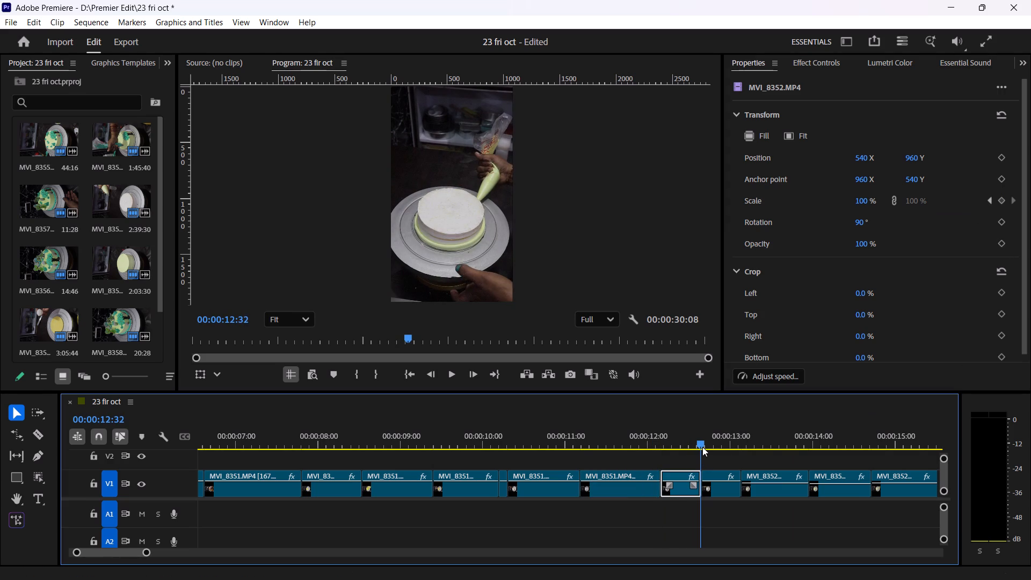
pyautogui.moveTo(702, 447); pyautogui.dragTo(702, 447)
pyautogui.write('120')
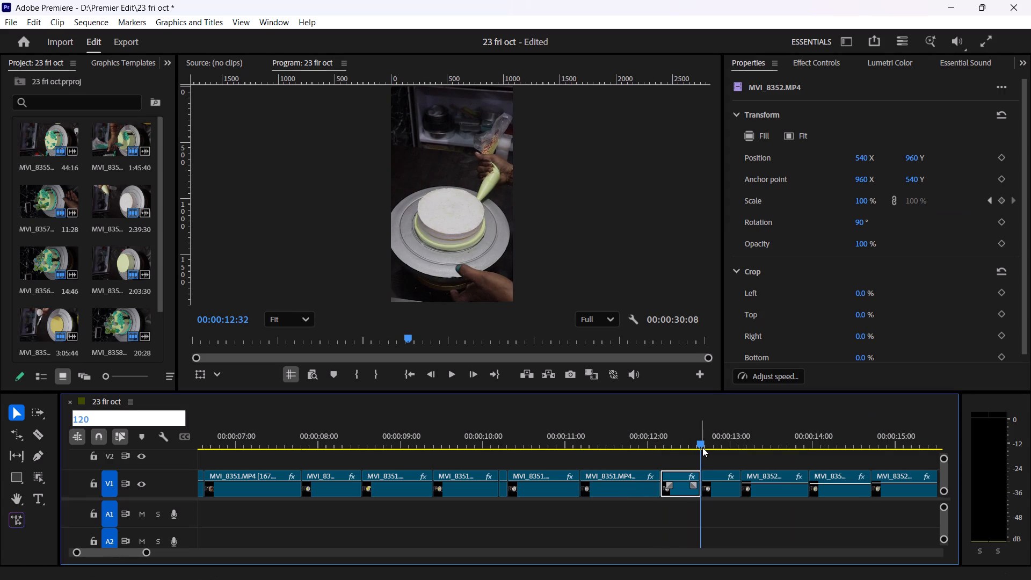
pyautogui.click(867, 203)
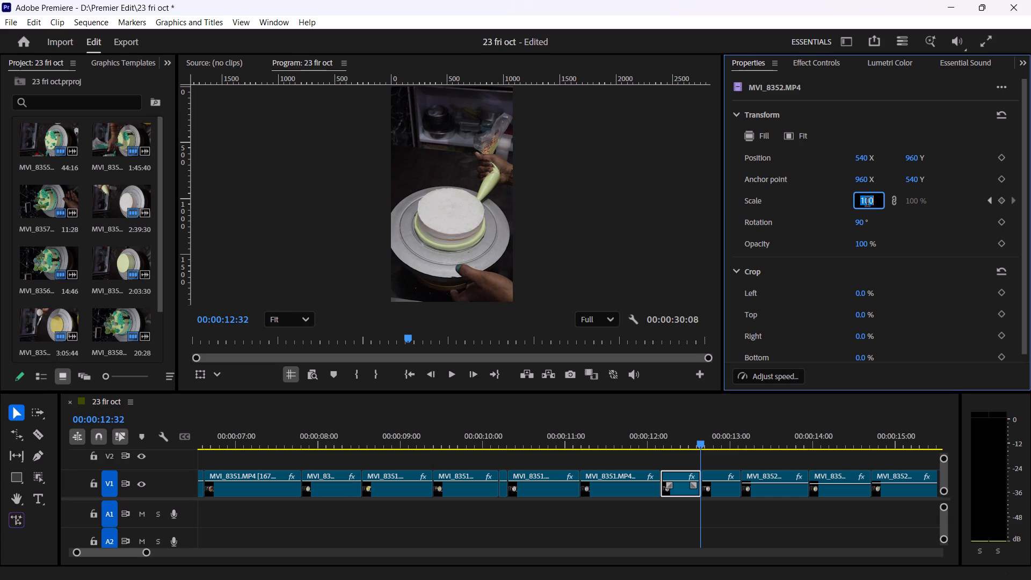
pyautogui.write('120')
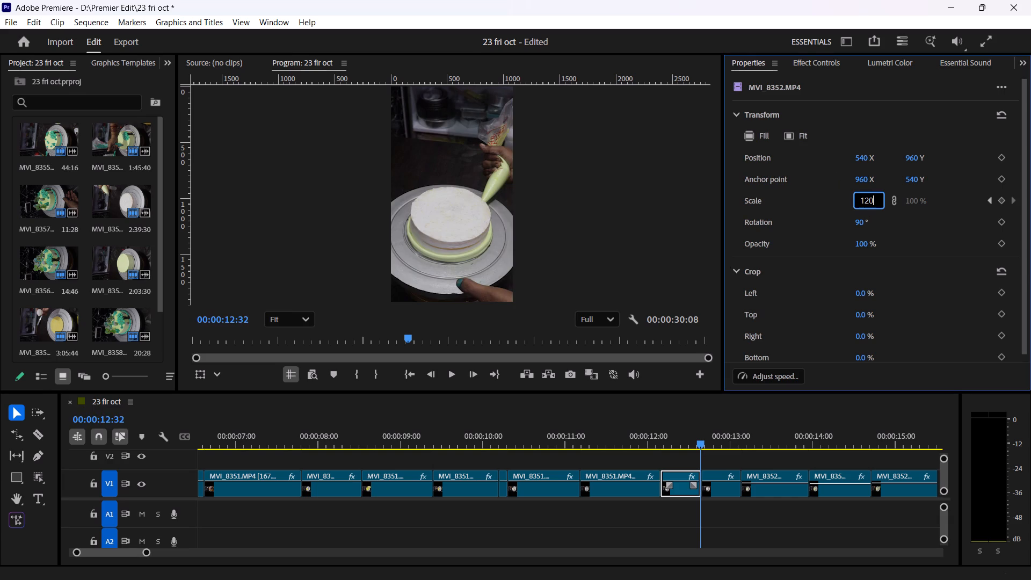
pyautogui.press('Return')
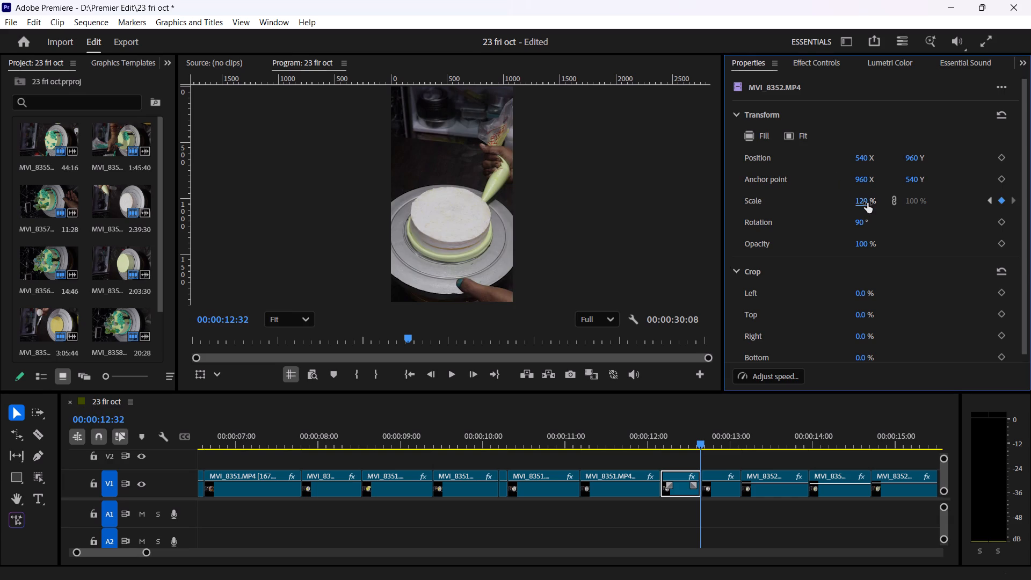
pyautogui.scroll(6, 867, 203)
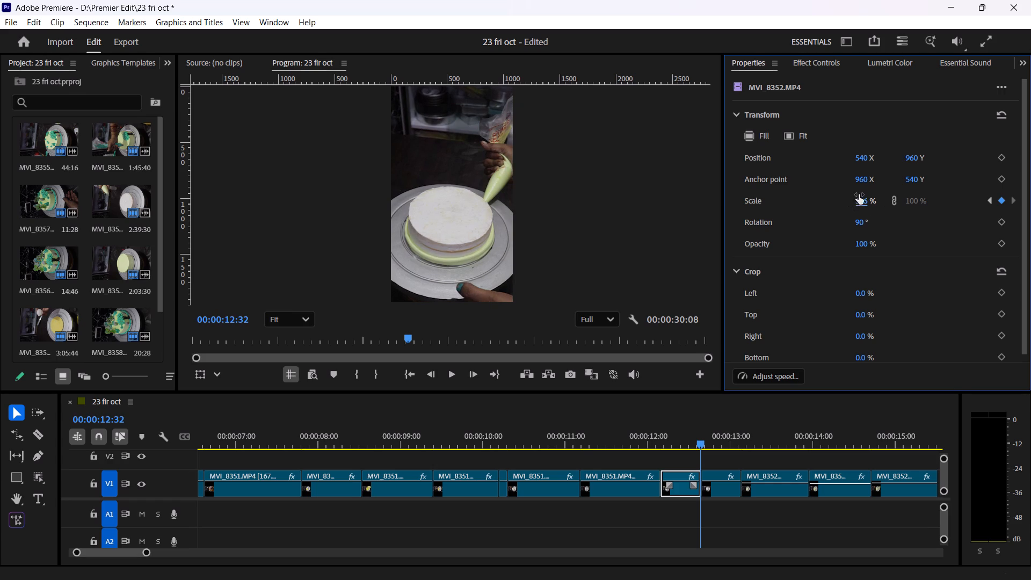
# Adjust the first MVI_8352 clip's end scale keyframe at 00:00:12:32 to 118%.
pyautogui.scroll(-5, 862, 197)
pyautogui.scroll(1, 862, 199)
pyautogui.scroll(-5, 862, 202)
pyautogui.scroll(1, 862, 203)
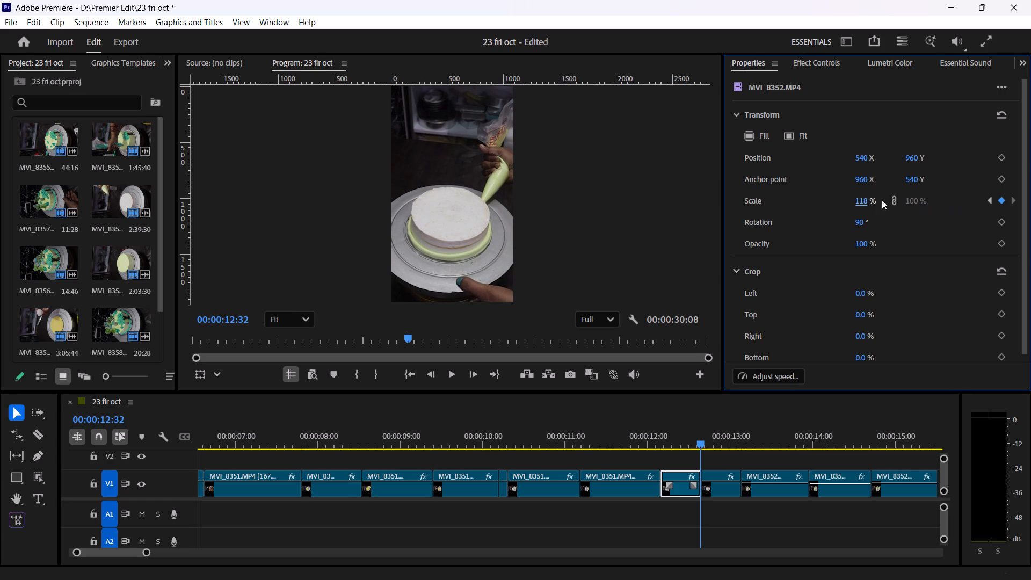
# Keyframe the second MVI_8352 clip's scale from 100% at 00:00:12:32 to 120% at its end near 00:00:13:05.
pyautogui.click(727, 490)
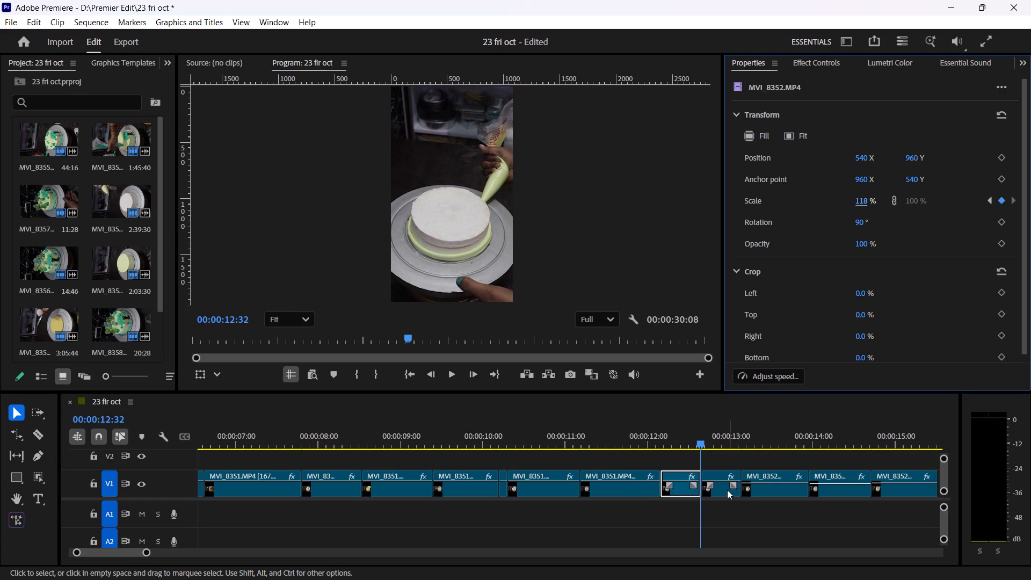
pyautogui.click(1000, 199)
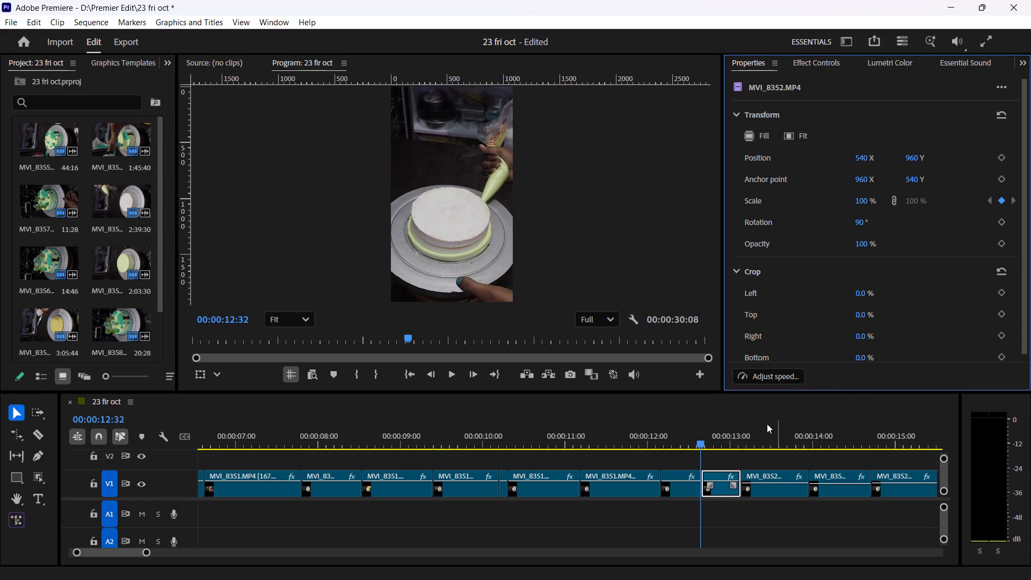
pyautogui.click(739, 439)
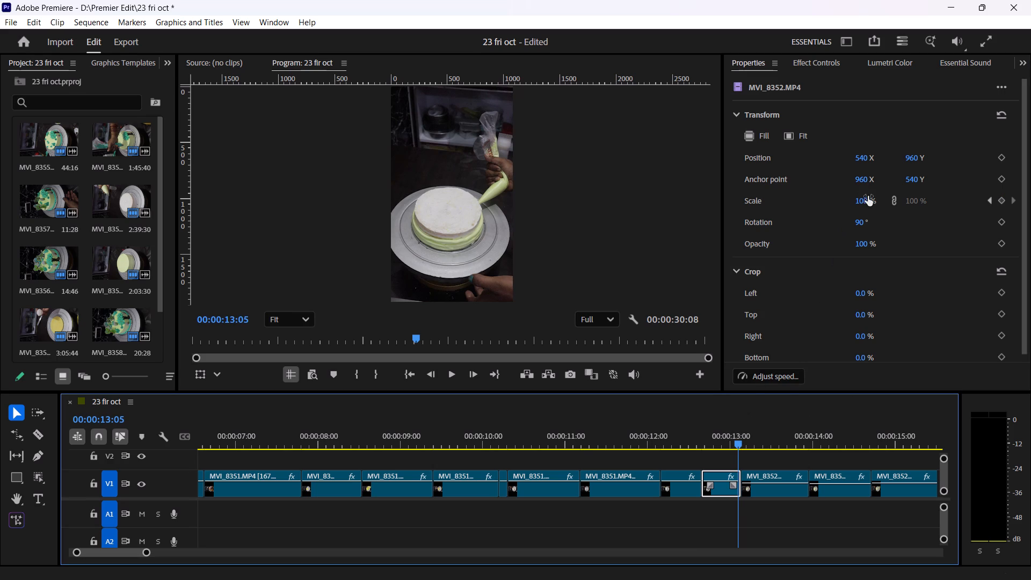
pyautogui.click(868, 198)
pyautogui.write('120')
pyautogui.press('Return')
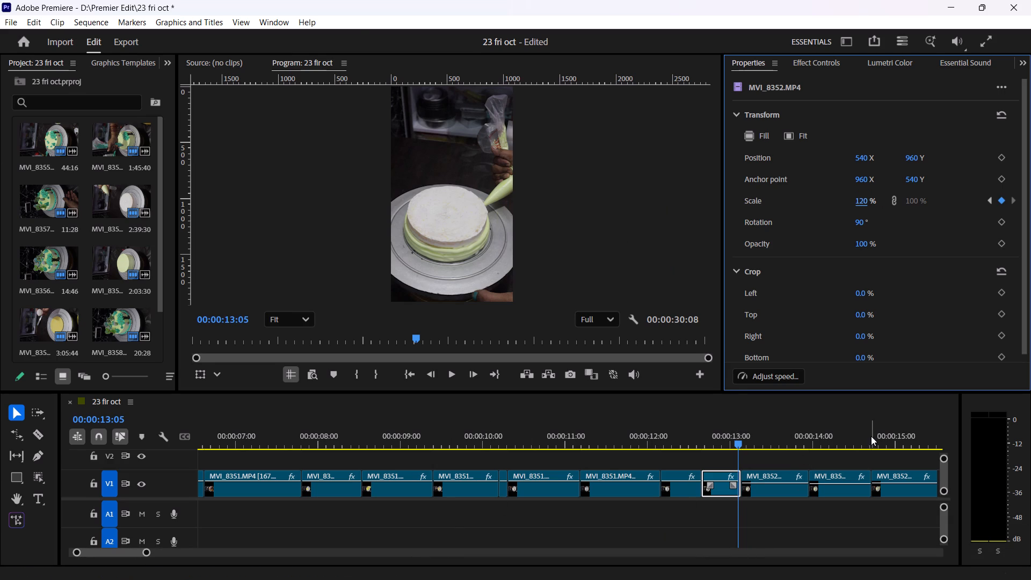
# Keyframe the third MVI_8352 clip's scale from 100% at 00:00:13:05 to 120% at its end near 00:00:13:46.
pyautogui.click(781, 492)
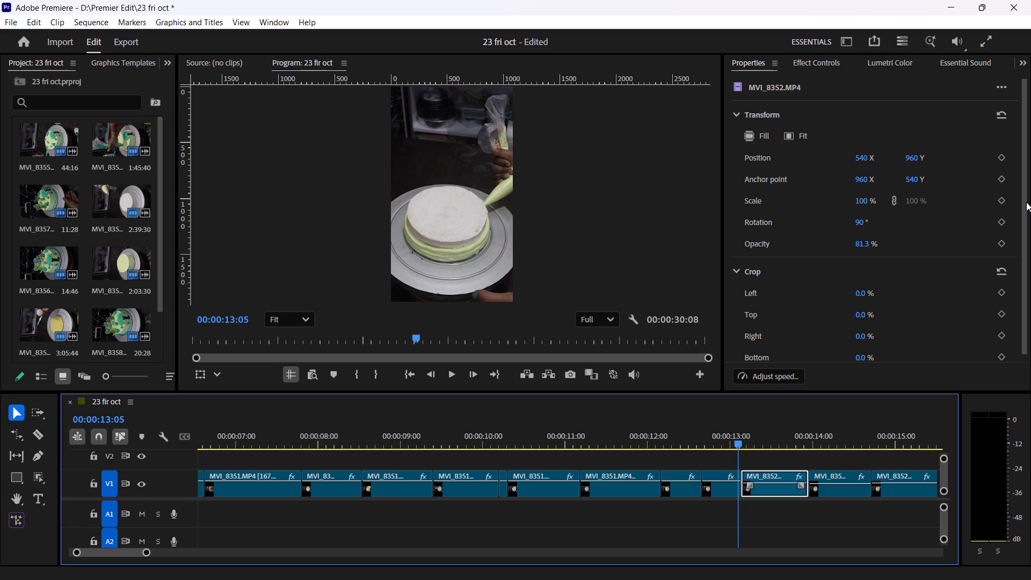
pyautogui.click(1004, 202)
pyautogui.moveTo(807, 441); pyautogui.dragTo(809, 448)
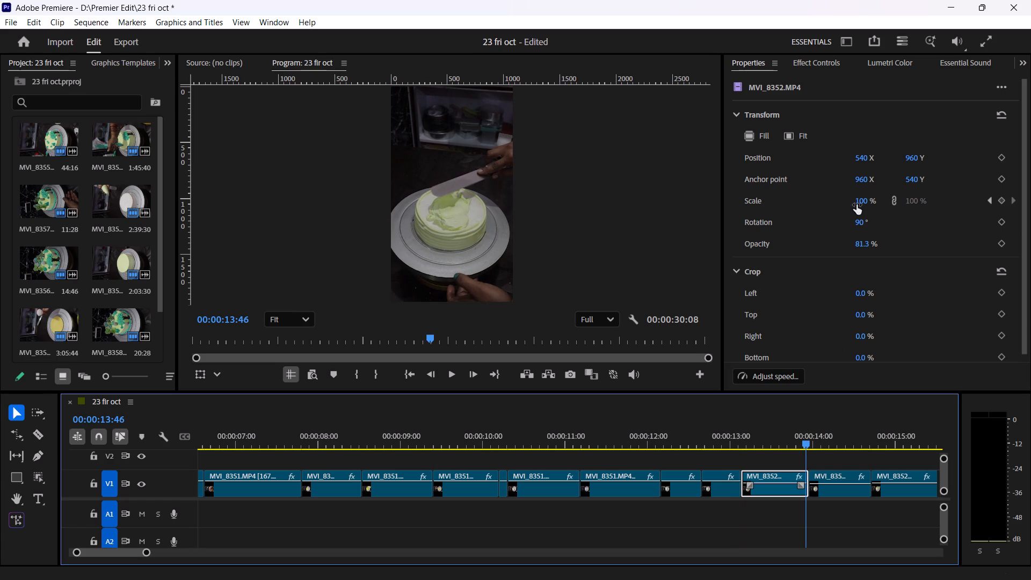
pyautogui.click(857, 201)
pyautogui.write('120')
pyautogui.press('Return')
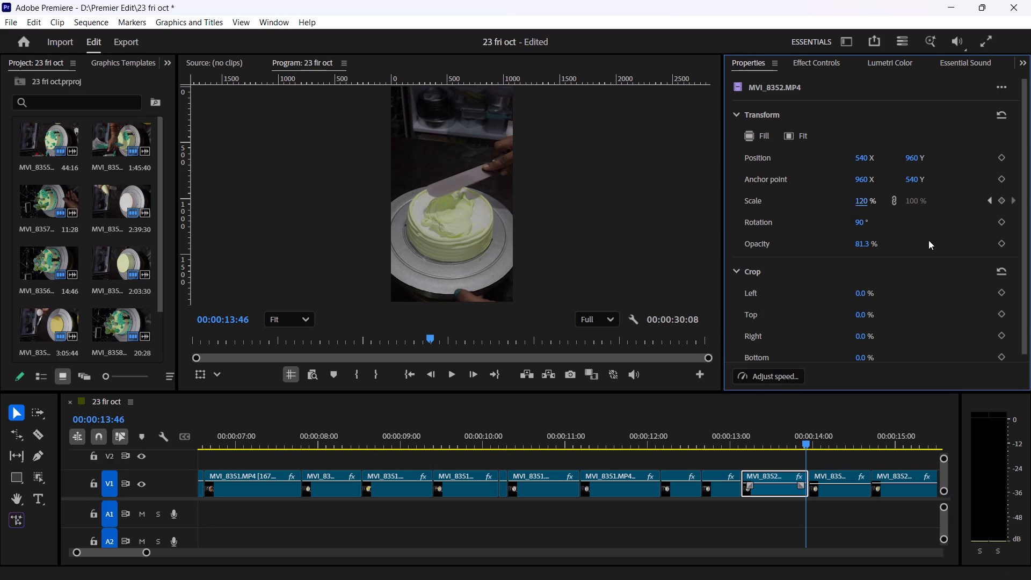
# Keyframe the fourth MVI_8352 clip's scale from 100% at 00:00:13:46 to 120% at its end near 00:00:14:34.
pyautogui.click(844, 491)
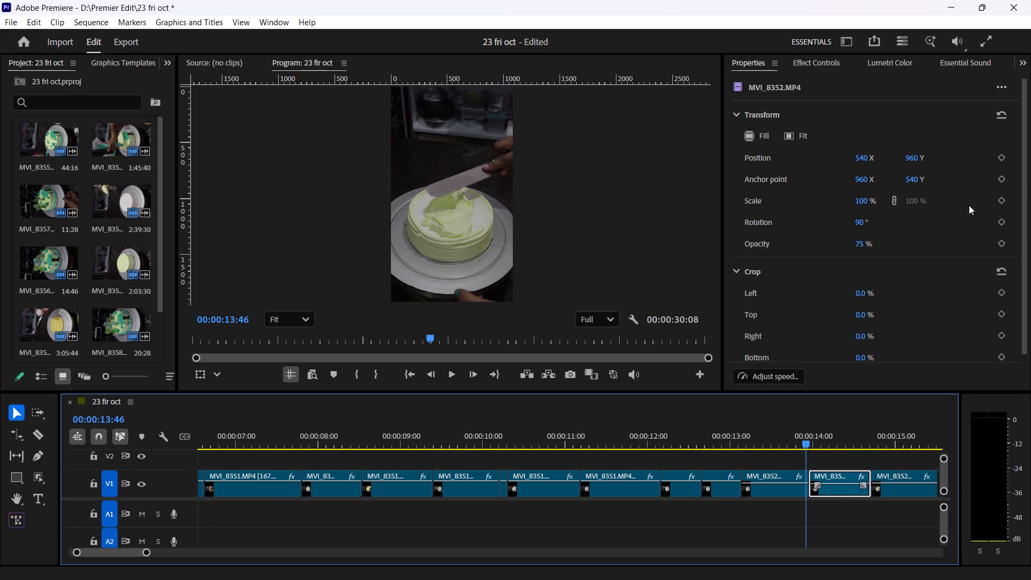
pyautogui.click(1004, 200)
pyautogui.moveTo(867, 439); pyautogui.dragTo(871, 445)
pyautogui.click(868, 199)
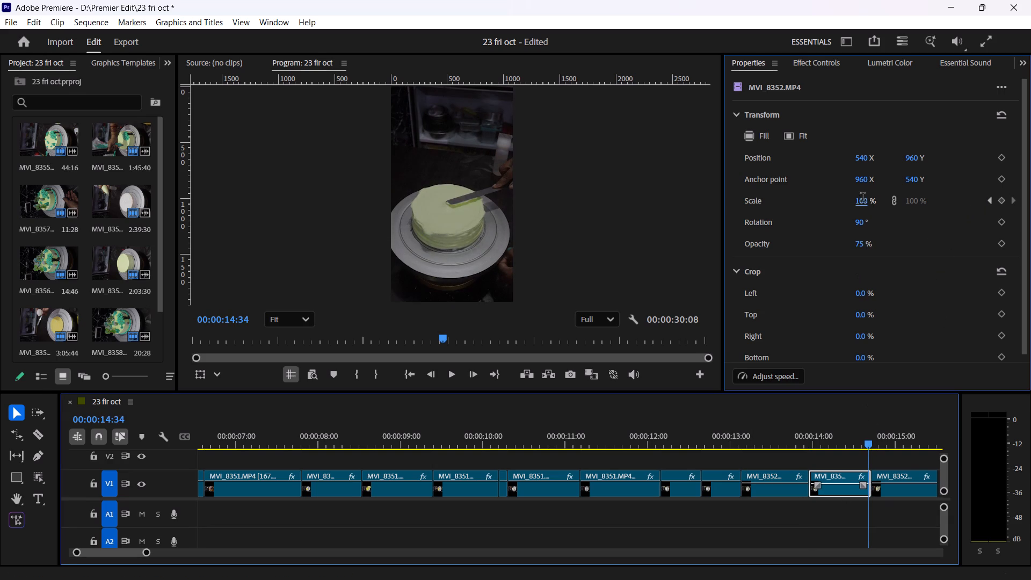
pyautogui.write('120')
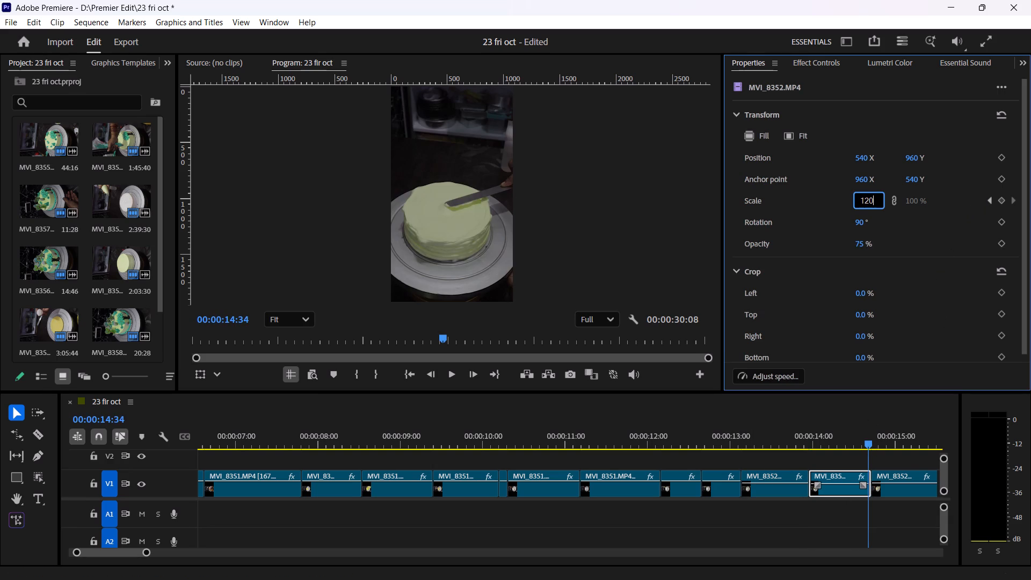
pyautogui.press('Return')
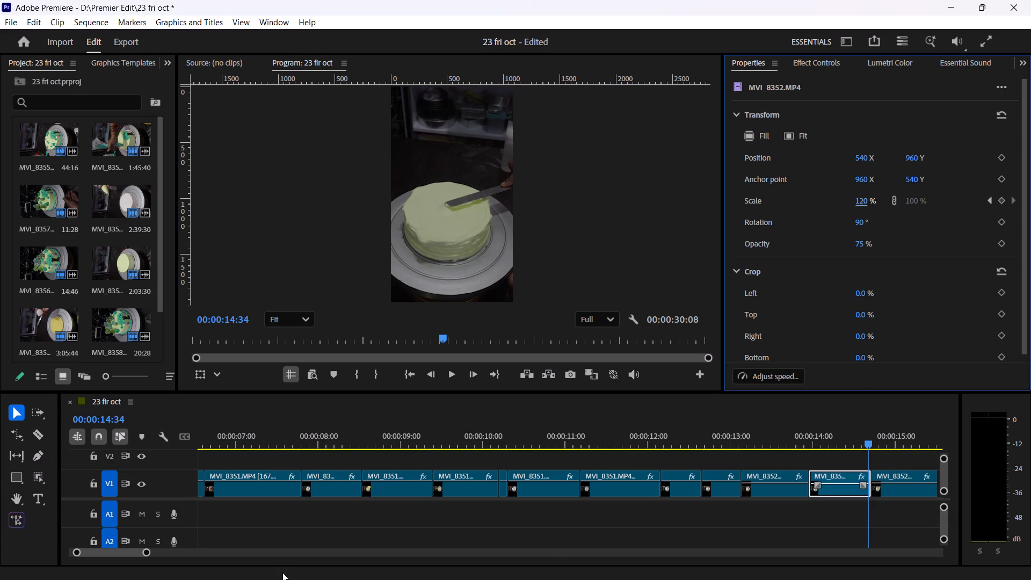
# Keyframe the fifth MVI_8352 clip's scale from 100% at 00:00:14:34 to 120% at its end near 00:00:15:47.
pyautogui.click(126, 554)
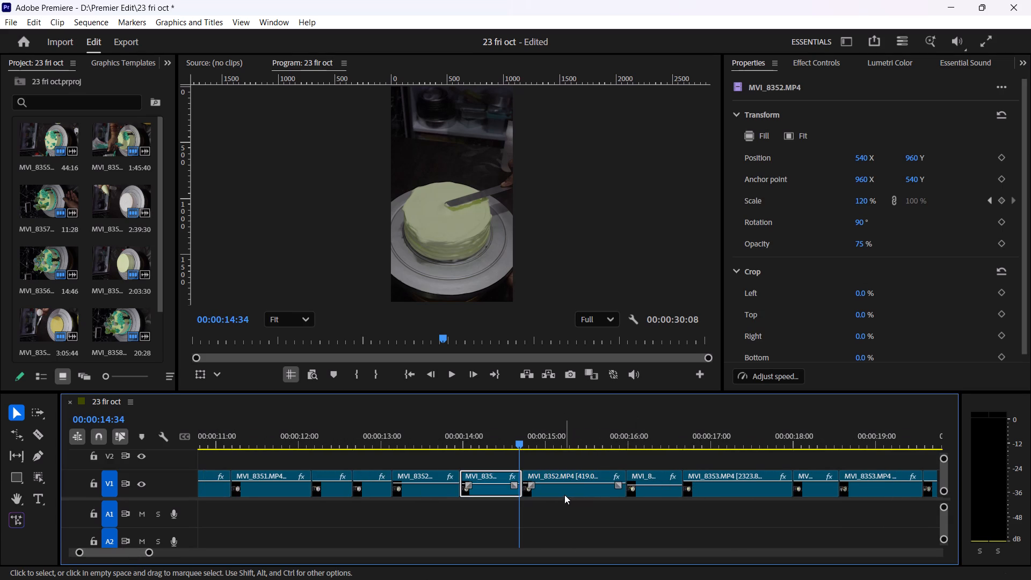
pyautogui.click(564, 494)
pyautogui.click(998, 205)
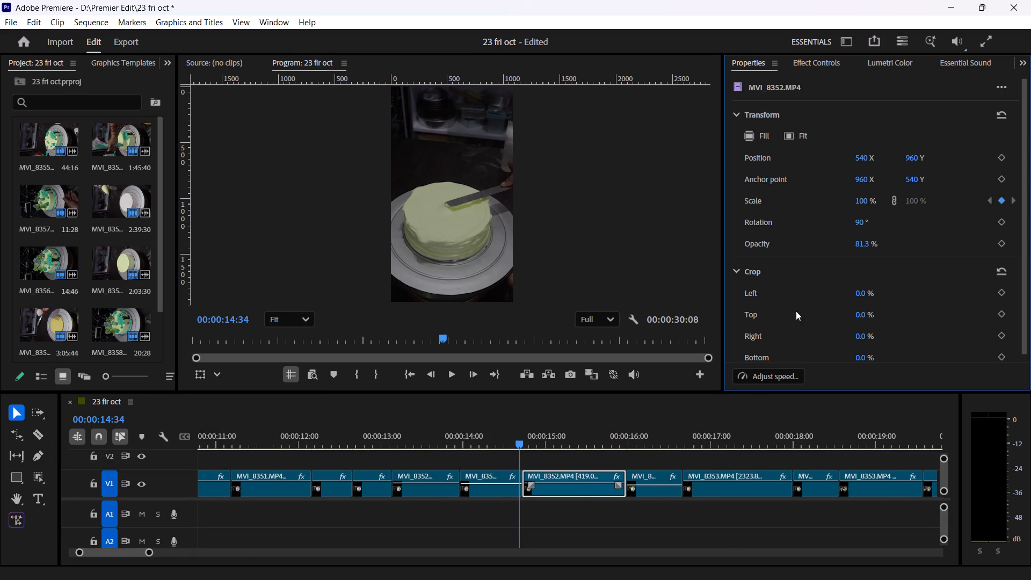
pyautogui.click(621, 442)
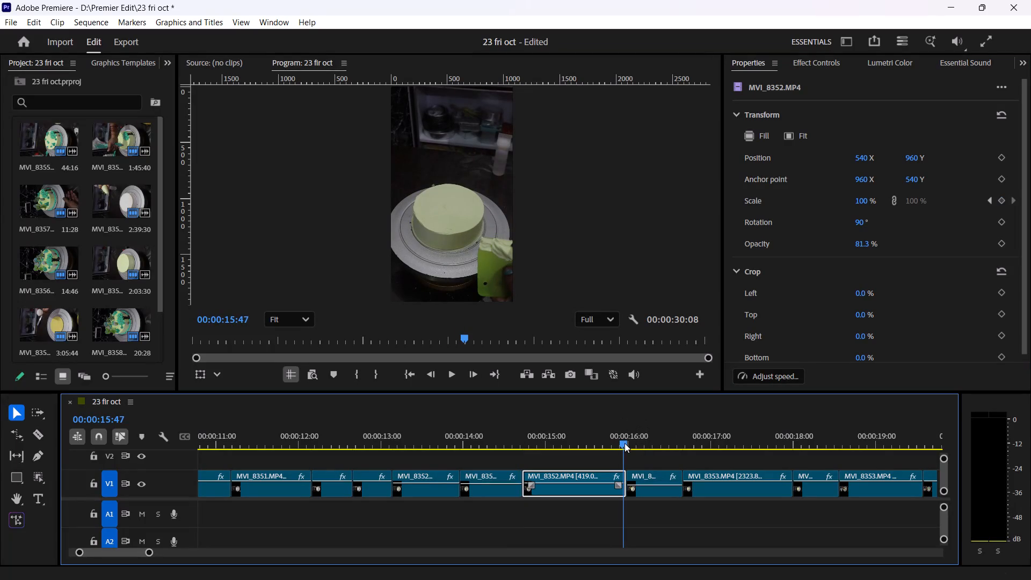
pyautogui.click(865, 204)
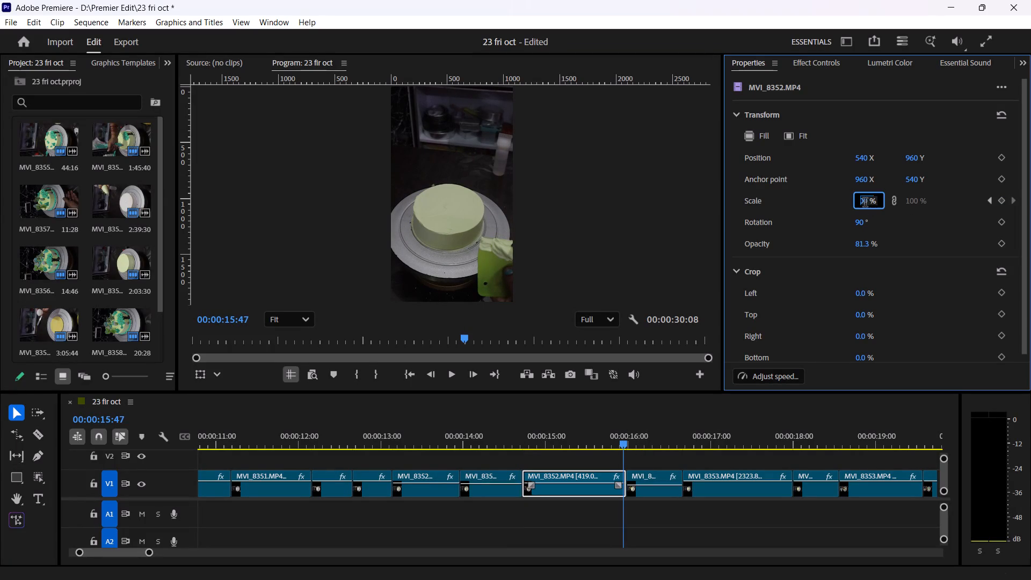
pyautogui.write('120')
pyautogui.press('Return')
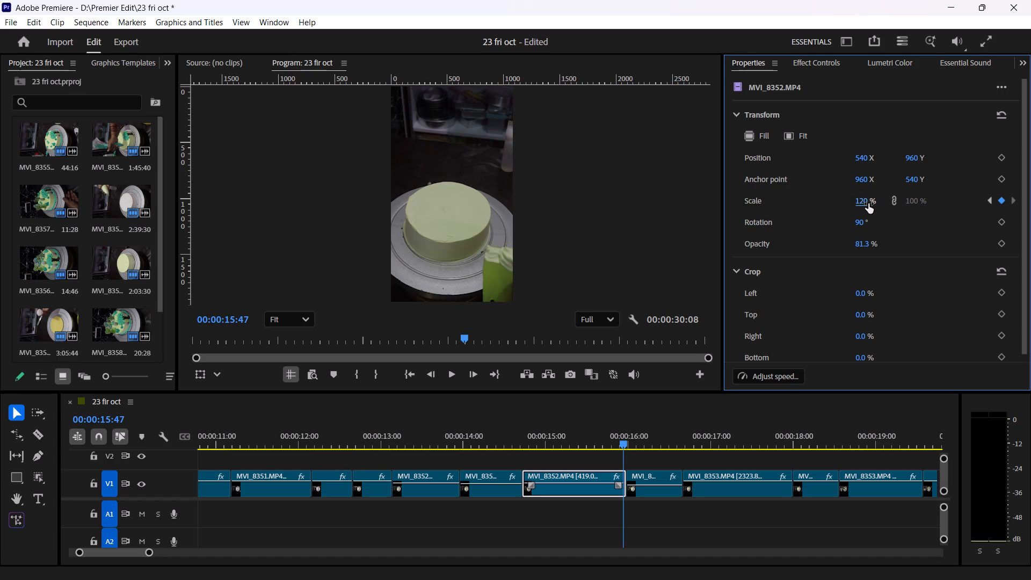
# Keyframe the last MVI_8352 clip's scale from 100% at 00:00:15:47 to 120% at its end near 00:00:16:32.
pyautogui.click(652, 488)
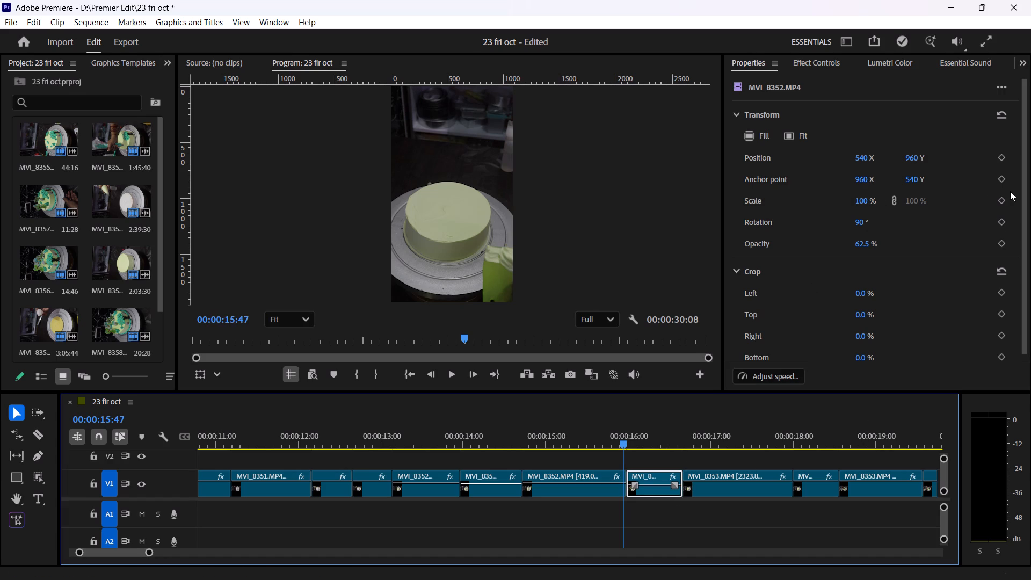
pyautogui.click(1004, 196)
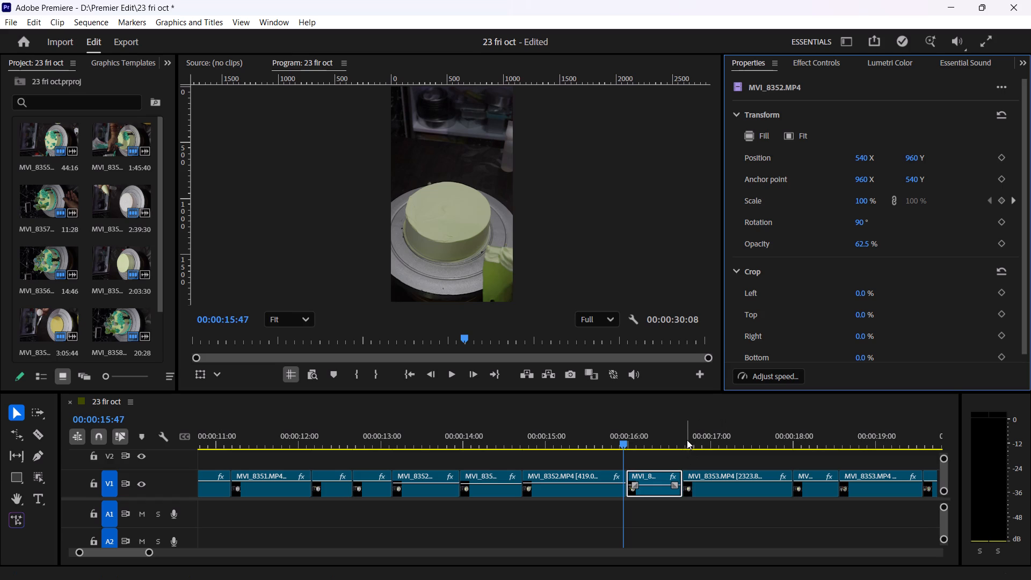
pyautogui.click(683, 439)
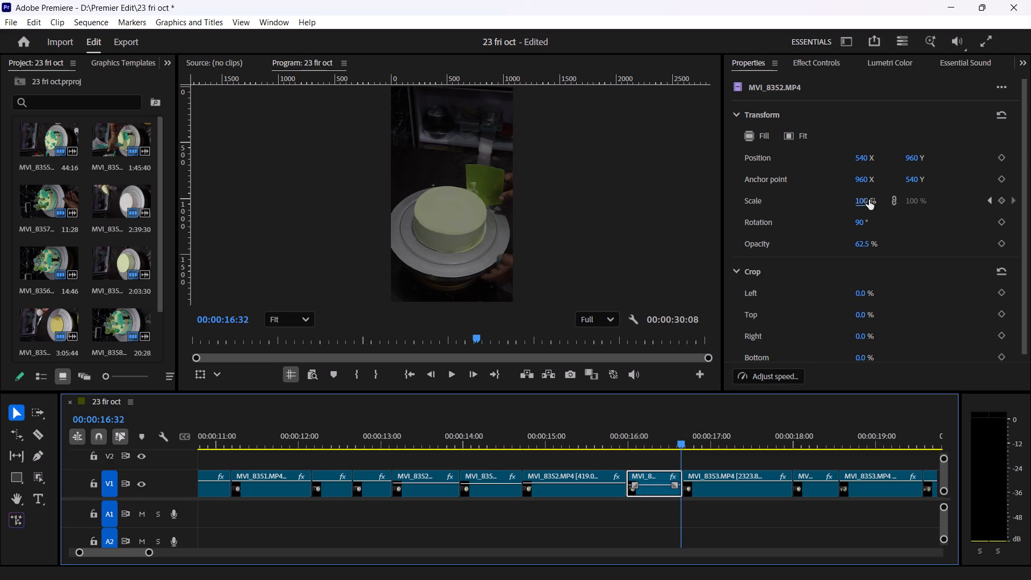
pyautogui.click(869, 200)
pyautogui.write('120')
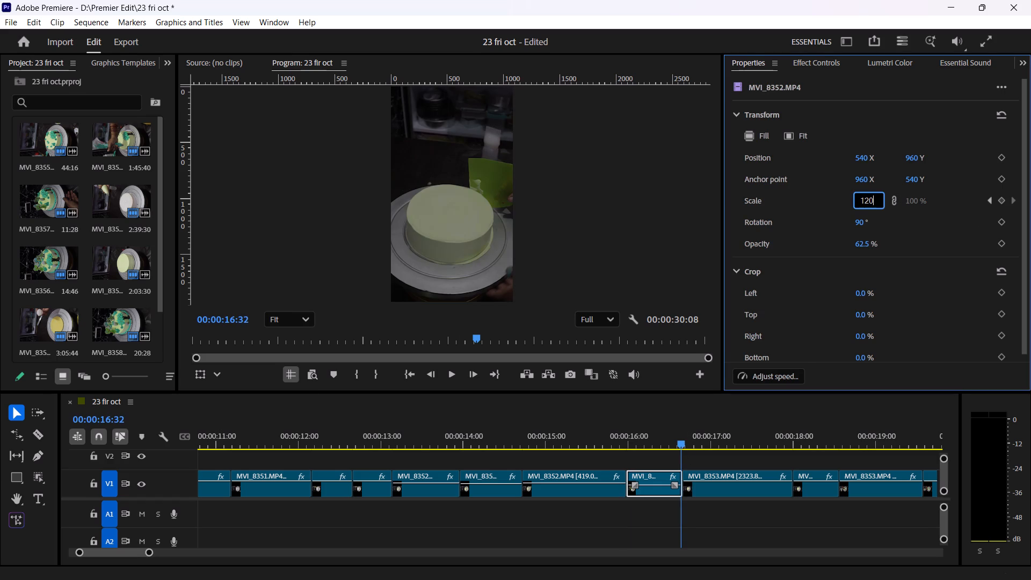
pyautogui.press('Return')
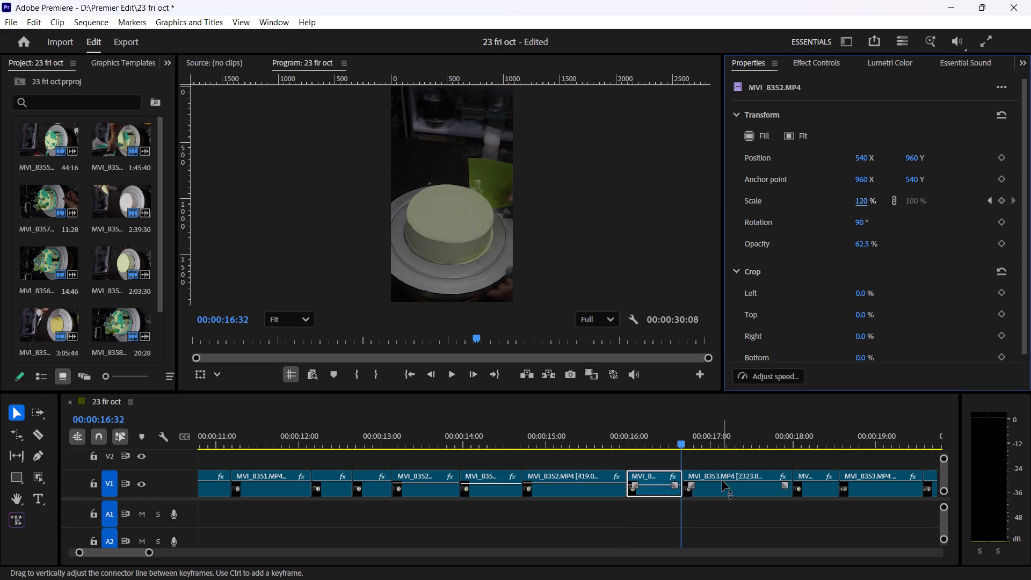
# Keyframe the first MVI_8353 clip's scale from 100% at 00:00:16:32 to 120% at its end near 00:00:17:49.
pyautogui.click(725, 483)
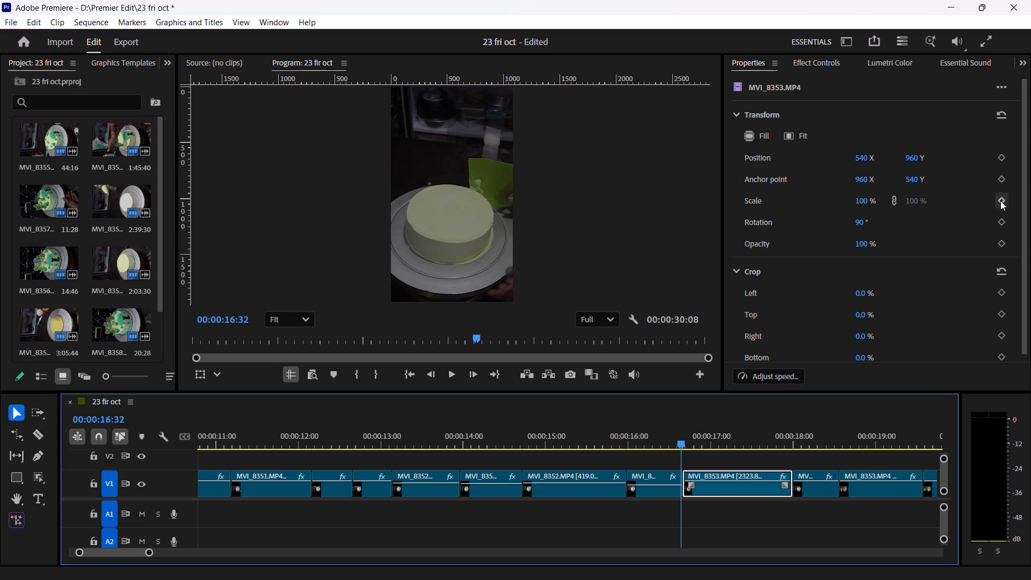
pyautogui.click(1002, 201)
pyautogui.click(789, 444)
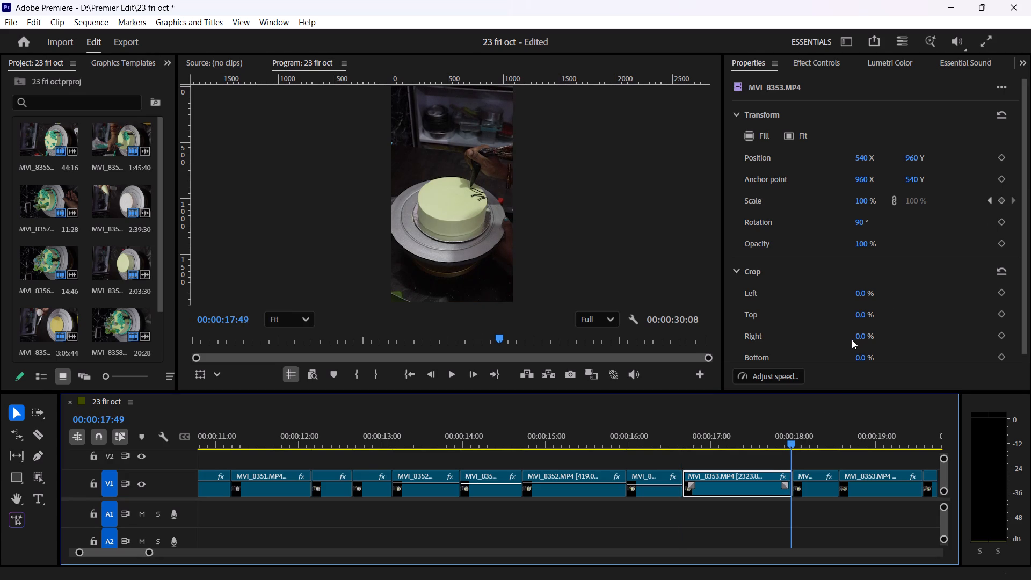
pyautogui.click(872, 199)
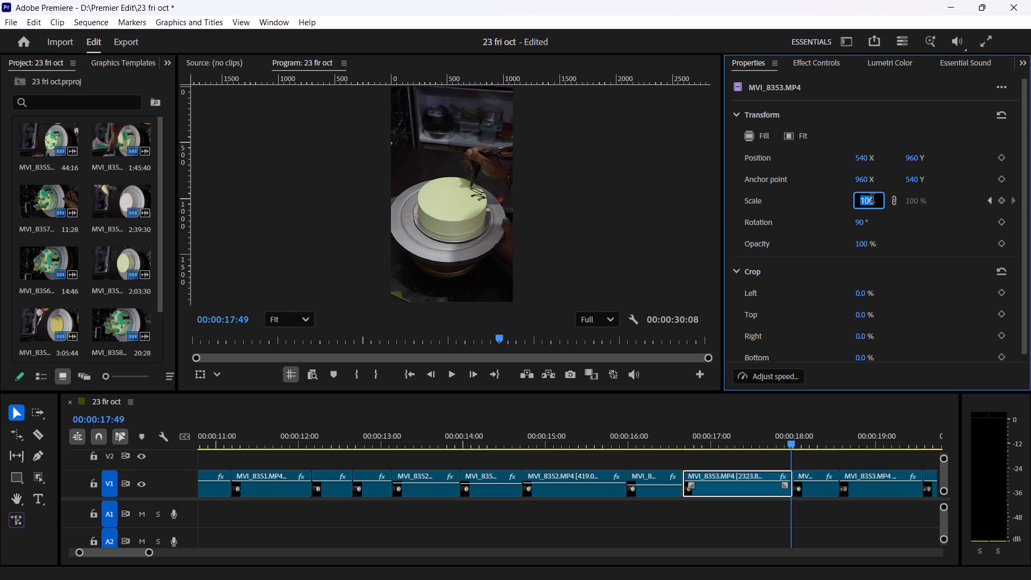
pyautogui.write('120')
pyautogui.press('Return')
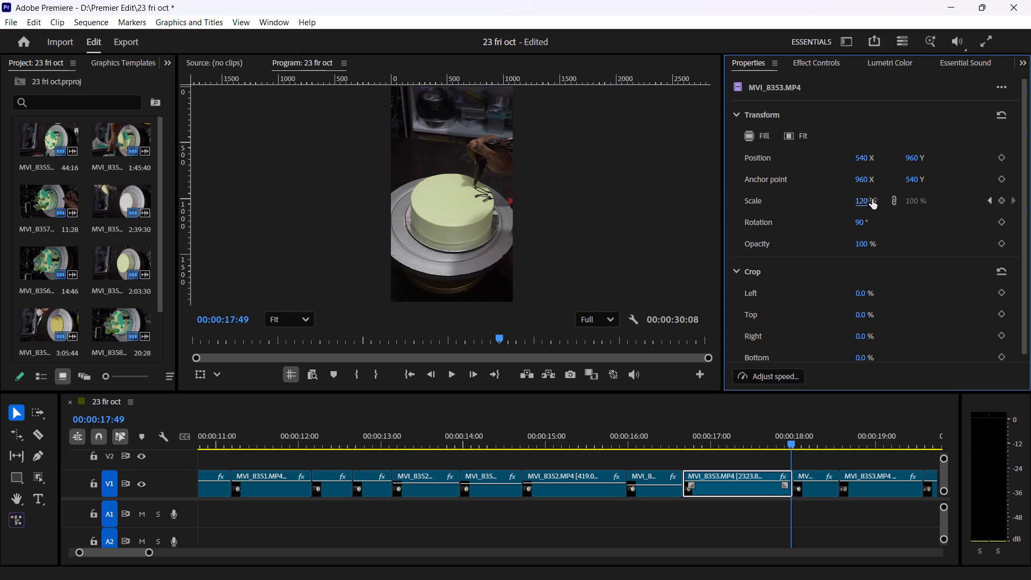
# Keyframe the second MVI_8353 clip's scale from 100% at 00:00:17:49 to 120% at its end near 00:00:18:28.
pyautogui.click(822, 488)
pyautogui.click(1005, 203)
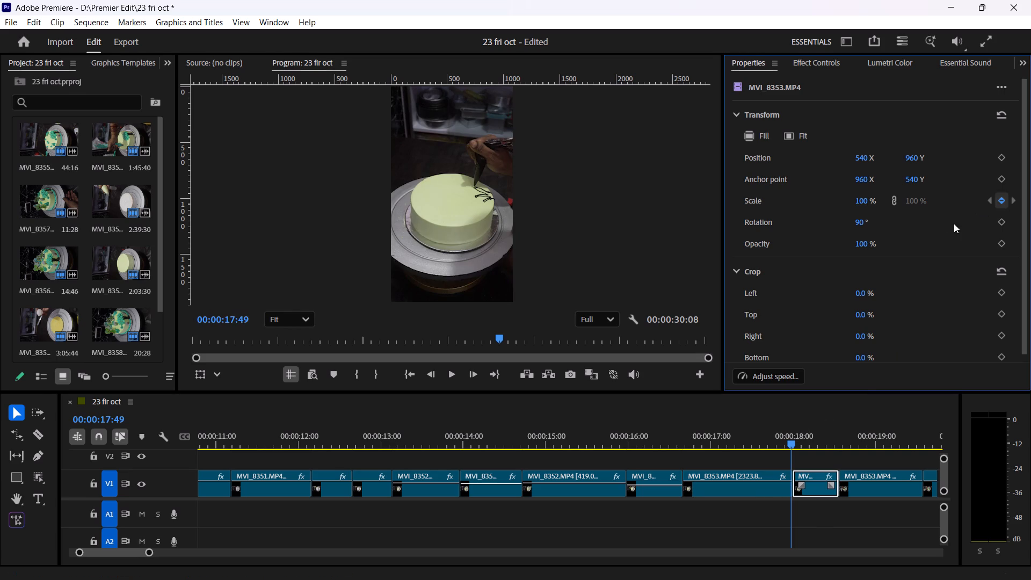
pyautogui.click(839, 439)
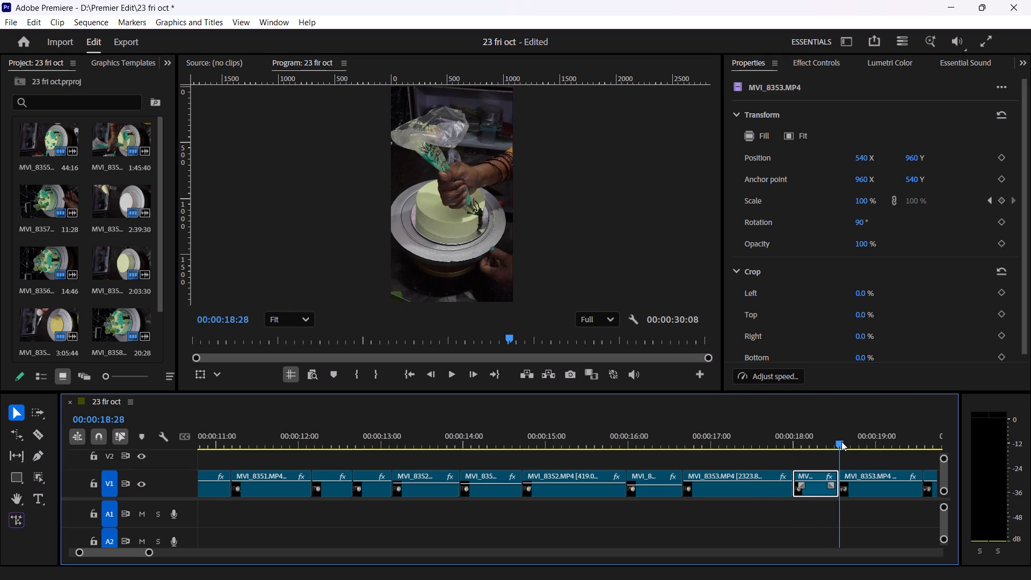
pyautogui.click(866, 204)
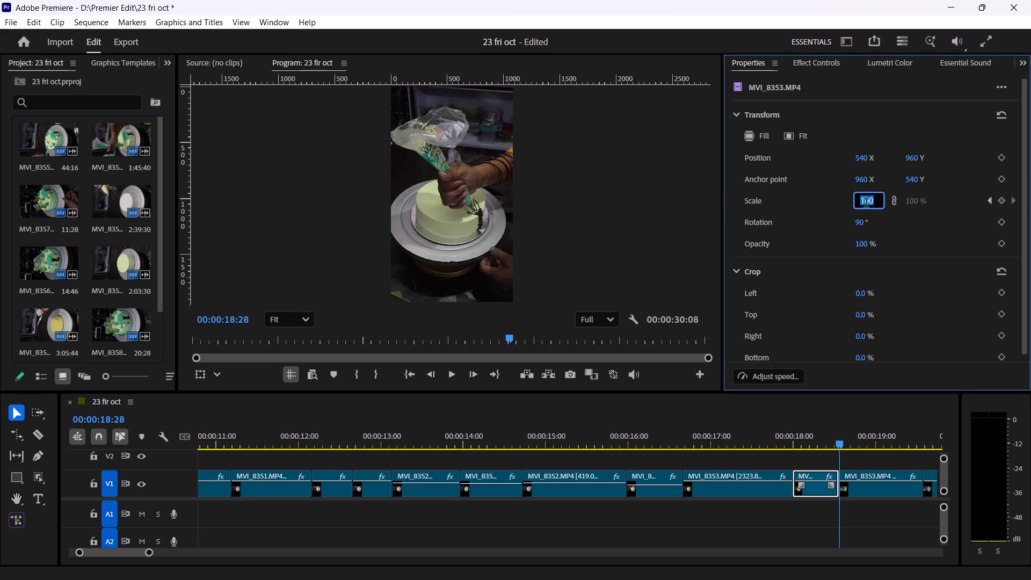
pyautogui.write('120')
pyautogui.press('Return')
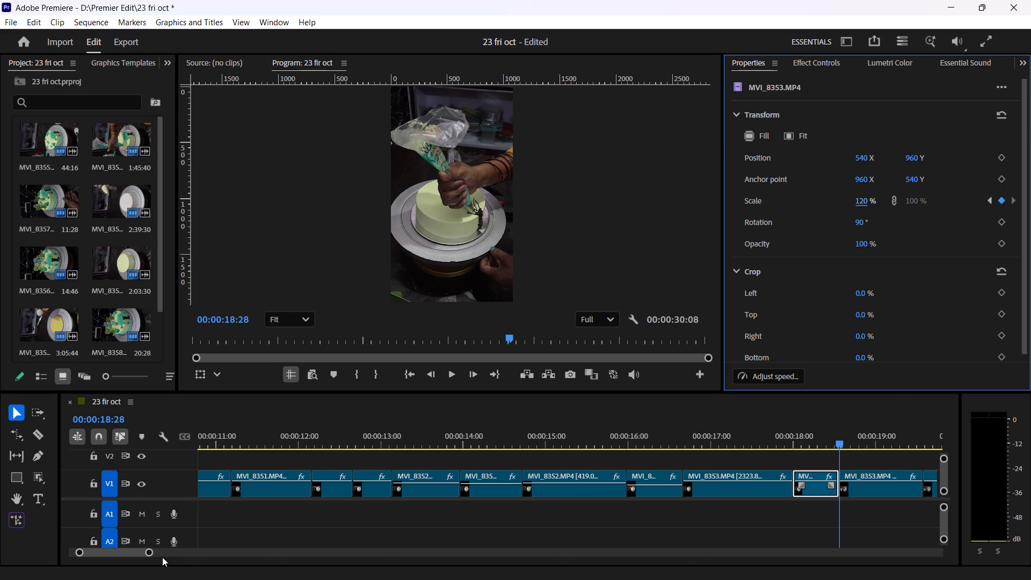
# Keyframe the third MVI_8353 clip's scale from 100% at 00:00:18:28 to 120% at its end near 00:00:19:28.
pyautogui.click(121, 554)
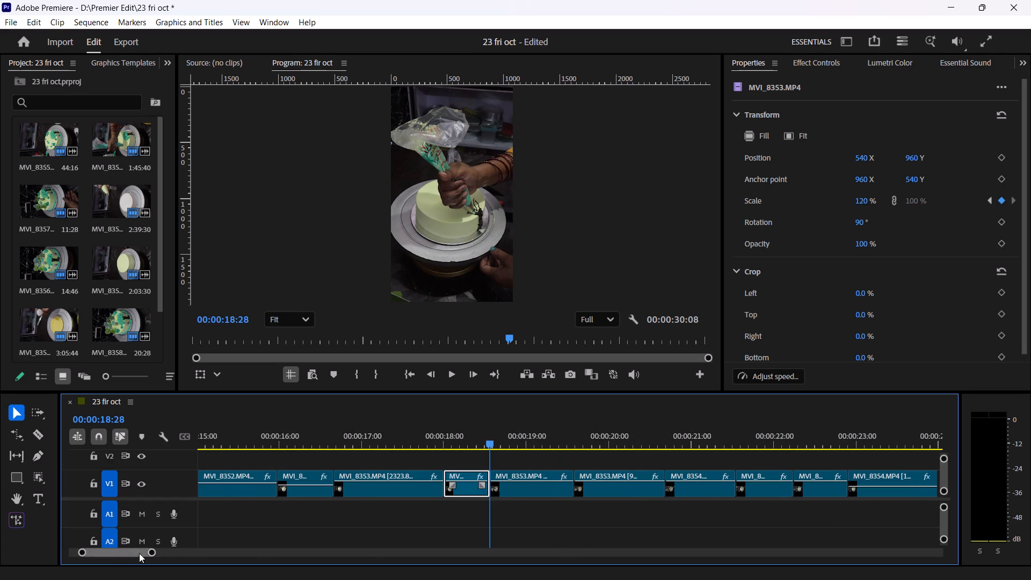
pyautogui.click(518, 487)
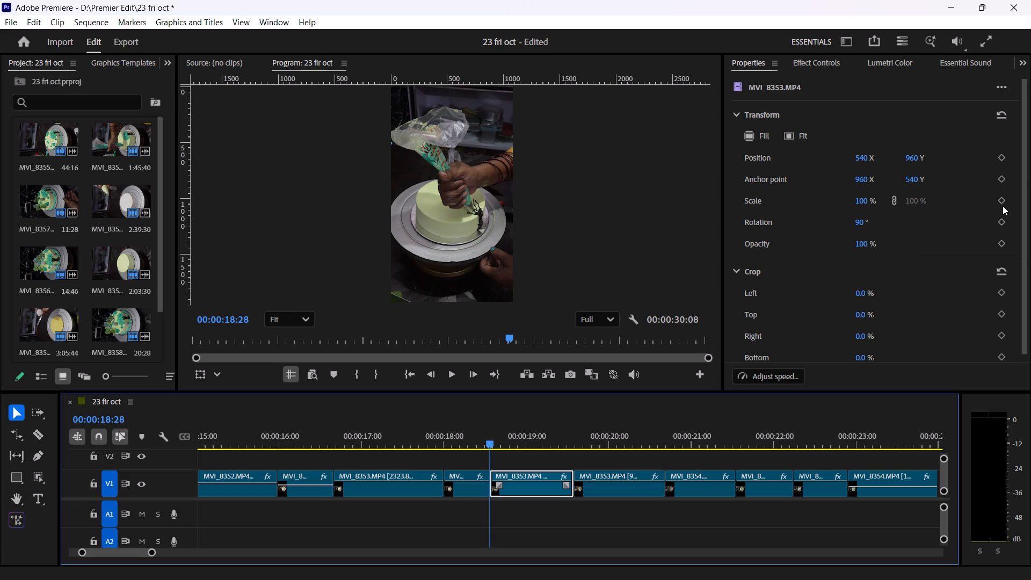
pyautogui.click(1001, 198)
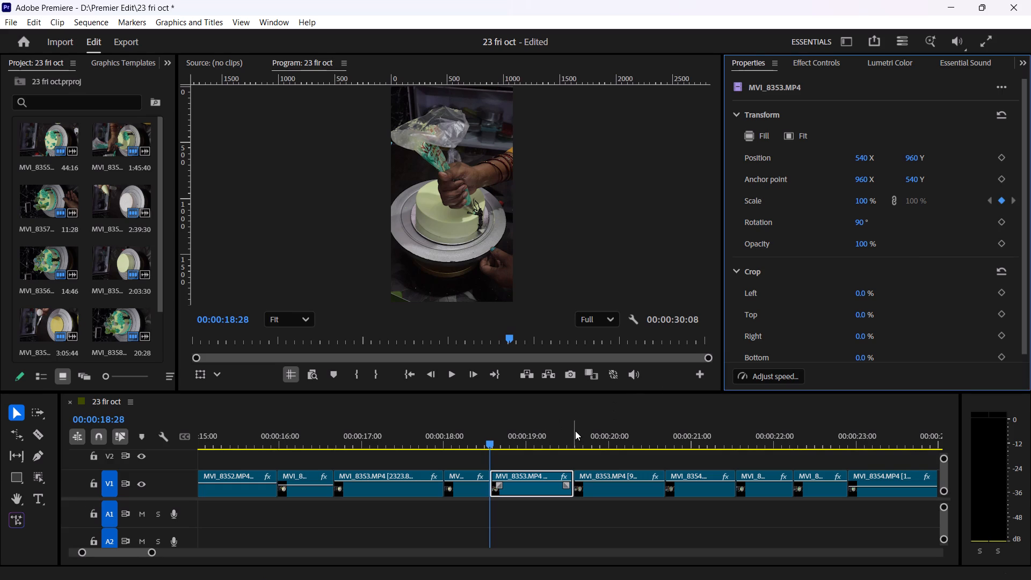
pyautogui.click(573, 438)
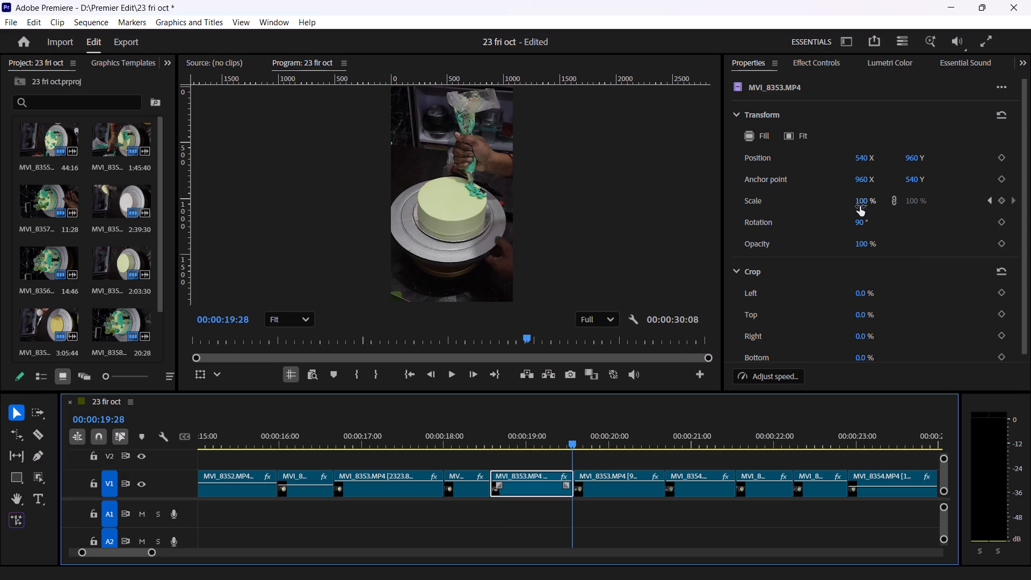
pyautogui.click(860, 206)
pyautogui.write('120')
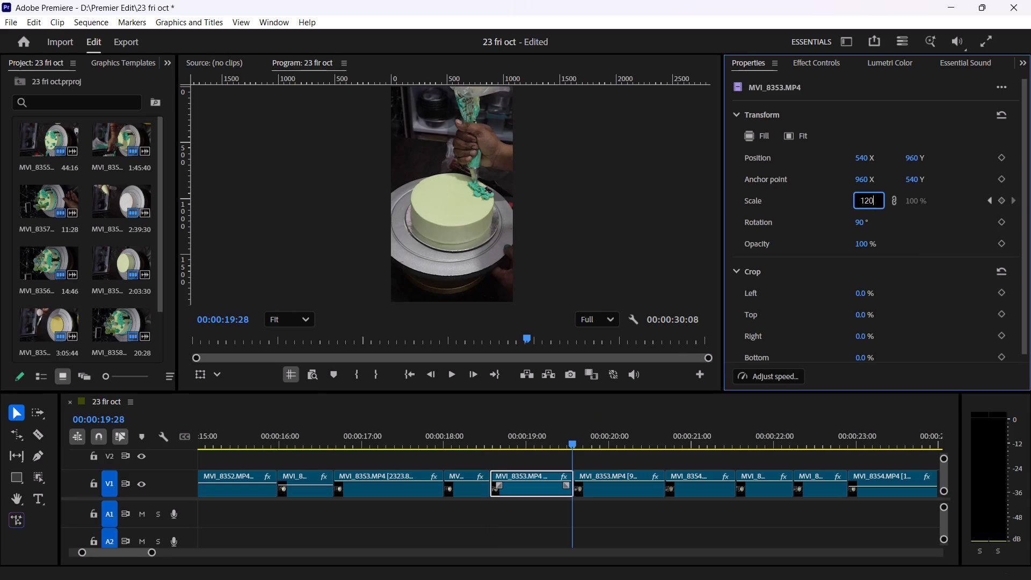
pyautogui.press('Return')
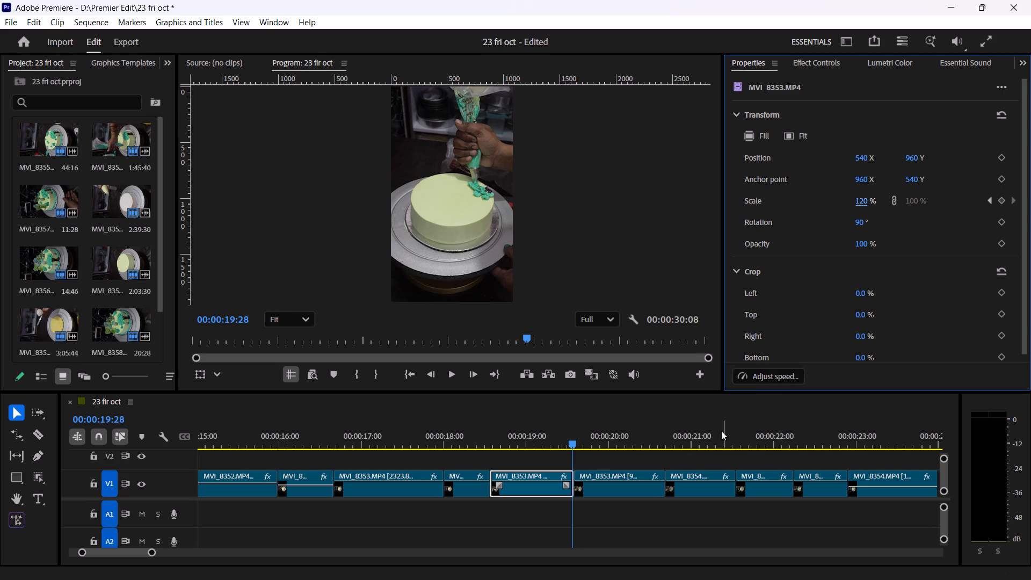
# Keyframe the last MVI_8353 clip's scale from 100% at 00:00:19:28 to 120% at its end near 00:00:20:33.
pyautogui.click(628, 492)
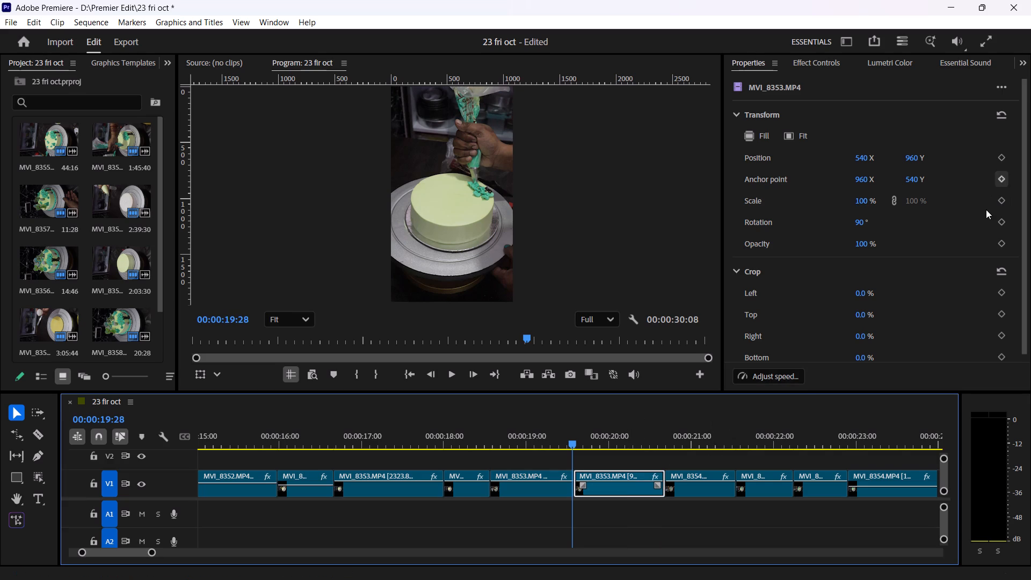
pyautogui.click(998, 201)
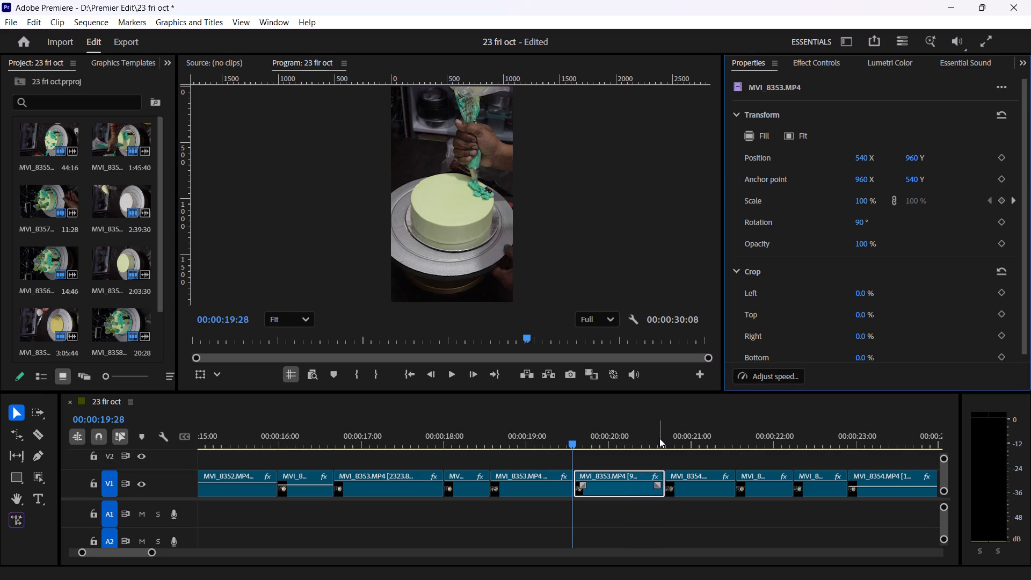
pyautogui.moveTo(660, 439); pyautogui.dragTo(664, 446)
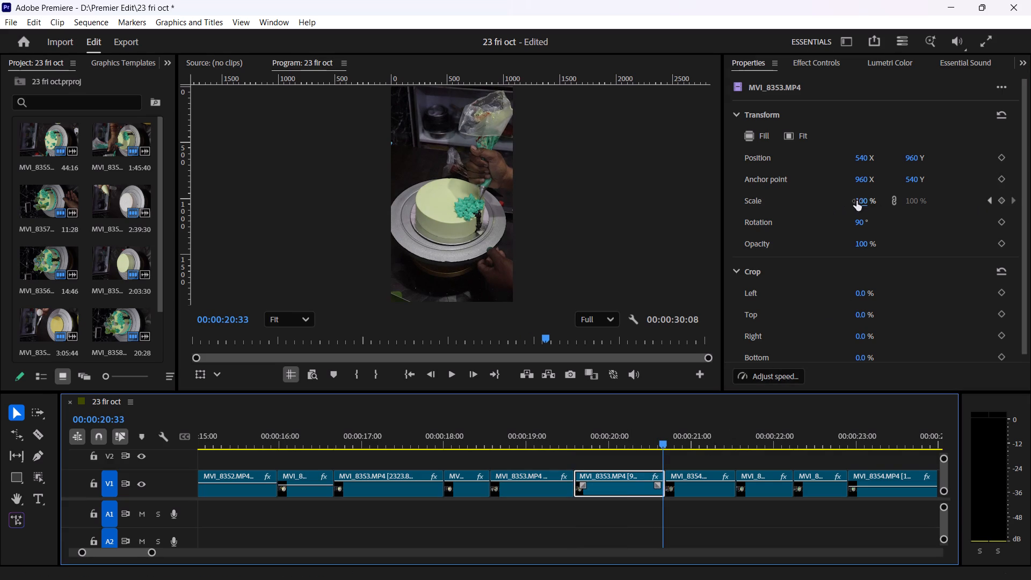
pyautogui.click(863, 199)
pyautogui.write('120')
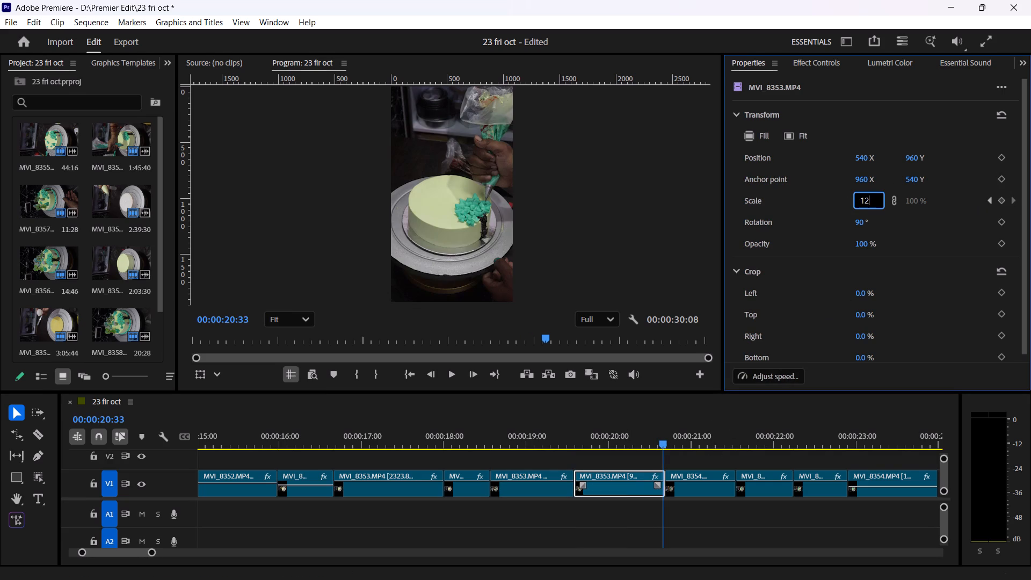
pyautogui.press('Return')
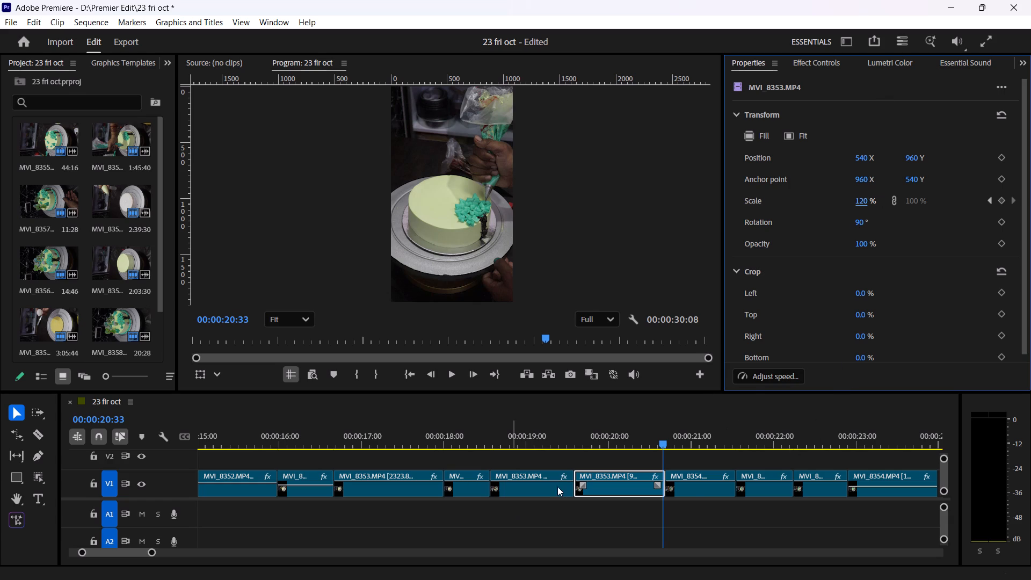
# Keyframe the first MVI_8354 clip's scale from 100% at 00:00:20:33 to 120% at its end near 00:00:21:27.
pyautogui.click(701, 482)
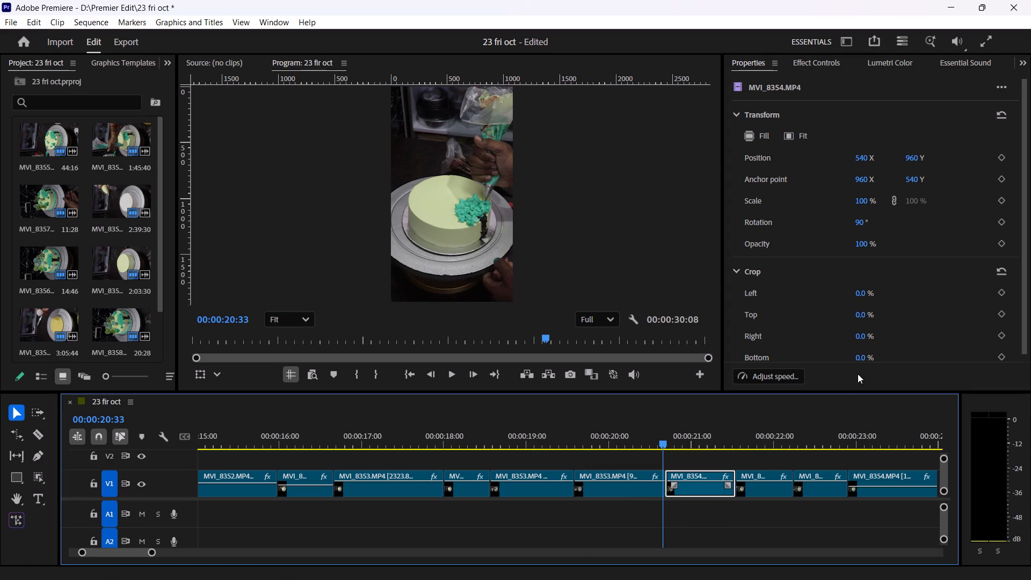
pyautogui.click(1001, 203)
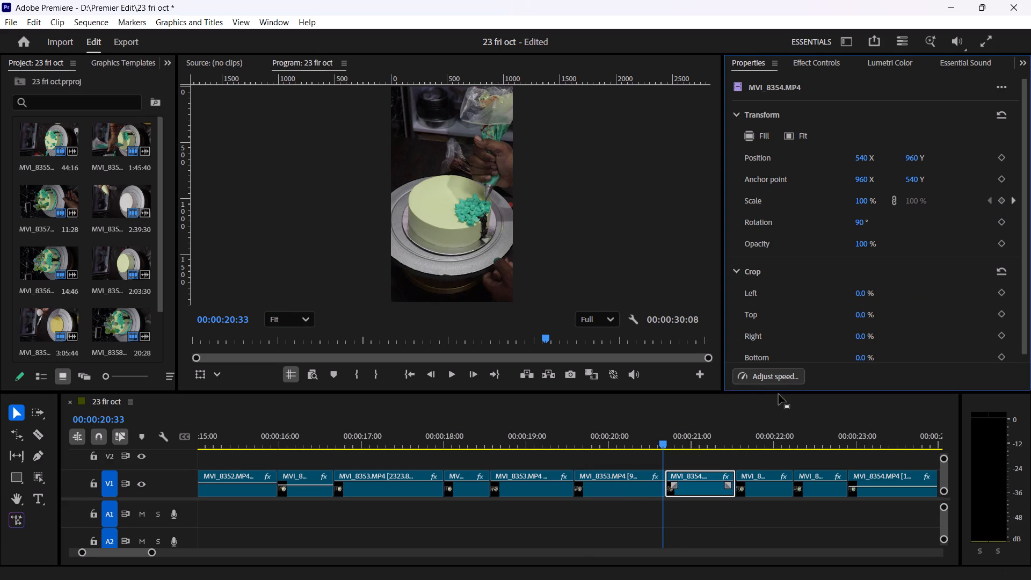
pyautogui.click(737, 439)
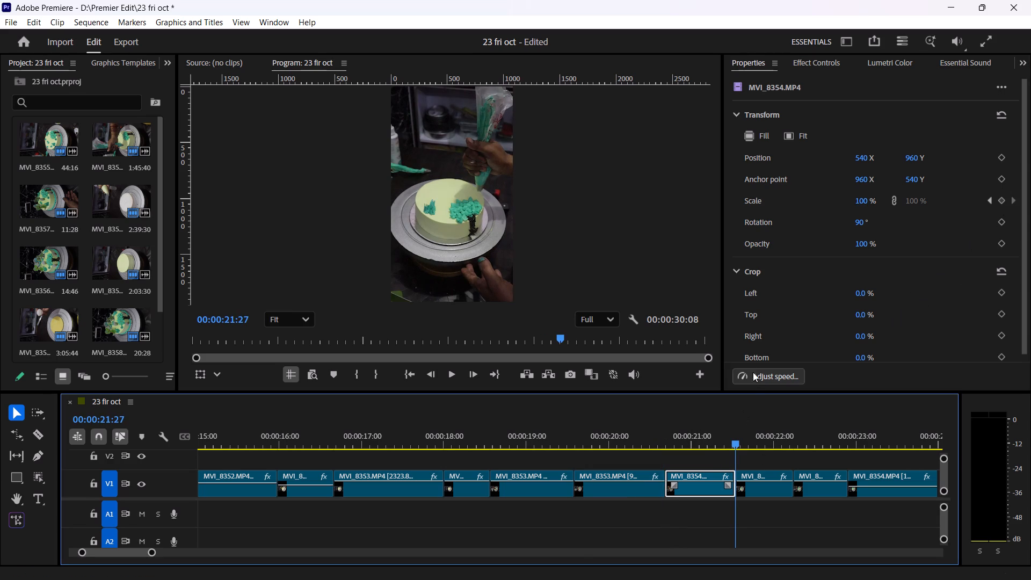
pyautogui.click(864, 200)
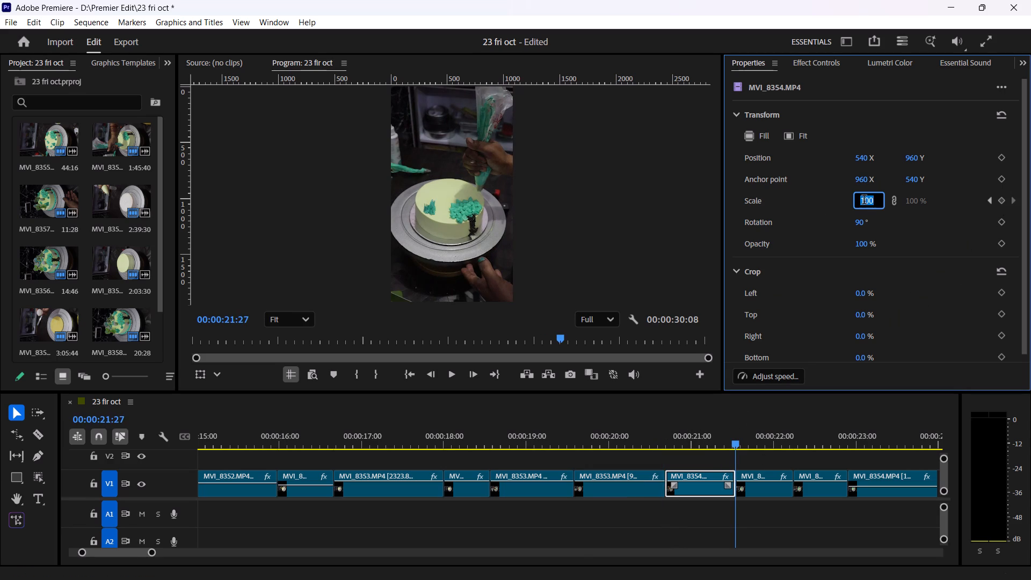
pyautogui.write('120')
pyautogui.press('Return')
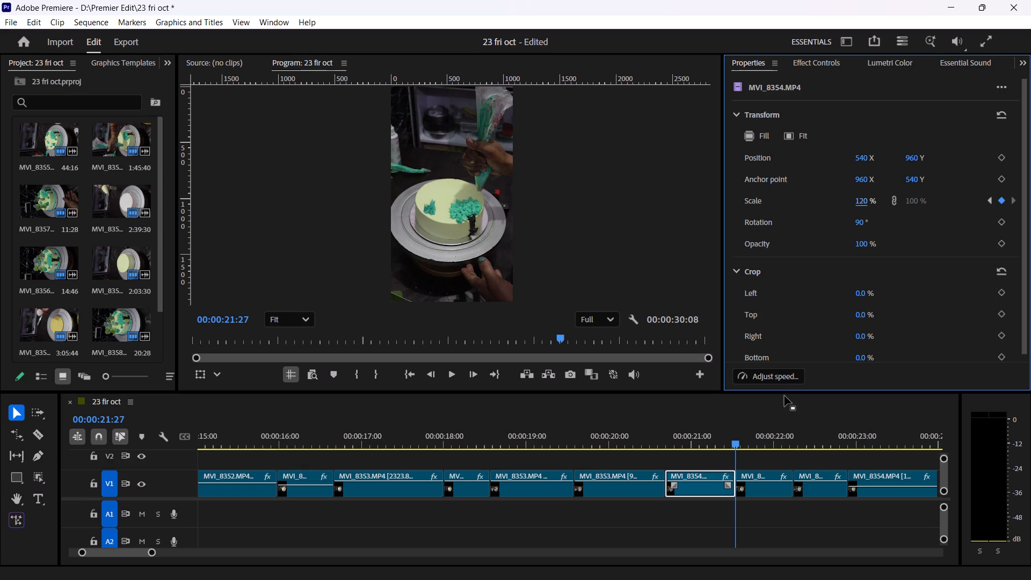
# Keyframe the second MVI_8354 clip's scale from 100% at 00:00:21:27 to 120% at its end near 00:00:22:11.
pyautogui.click(769, 487)
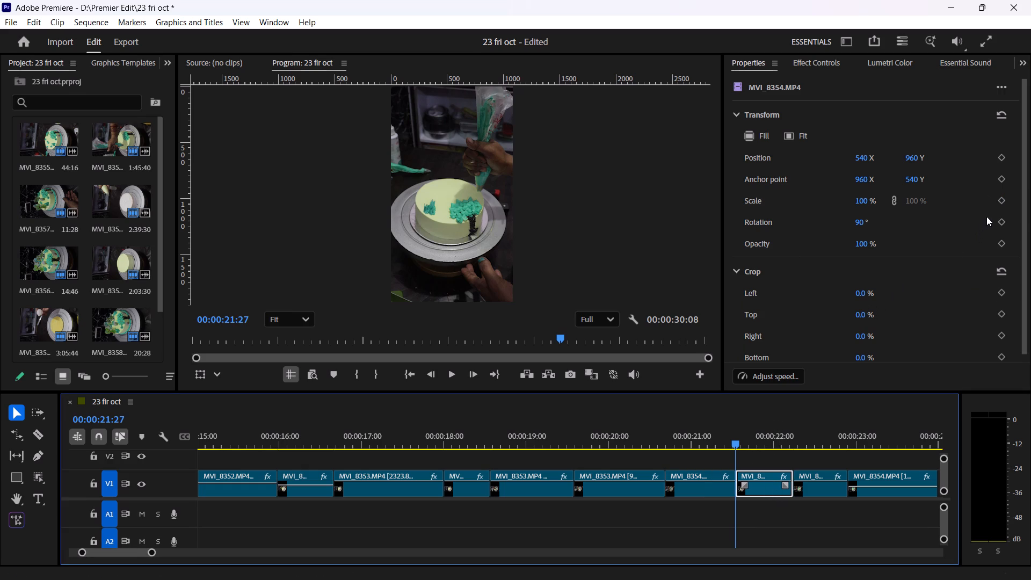
pyautogui.click(1003, 199)
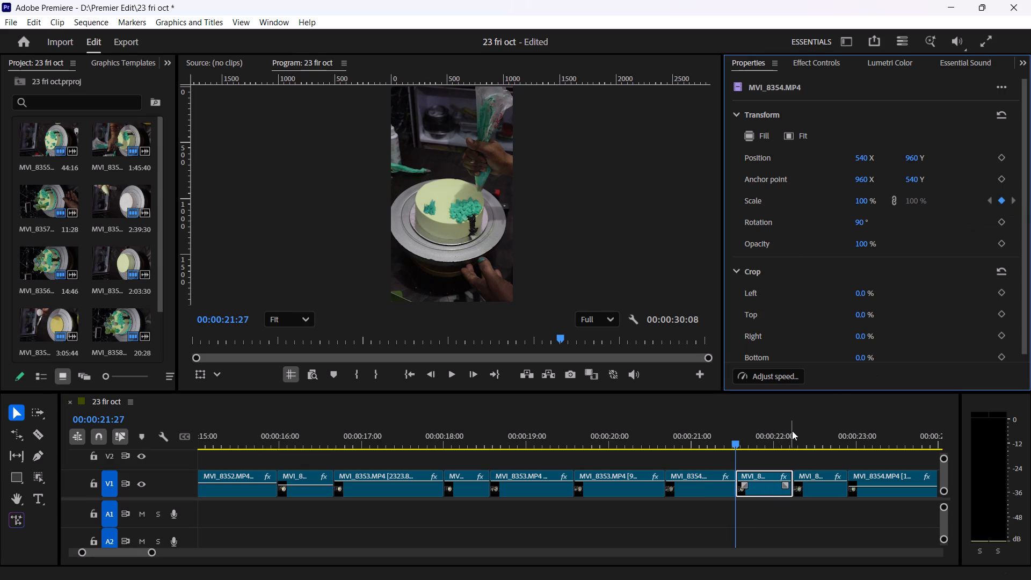
pyautogui.click(793, 441)
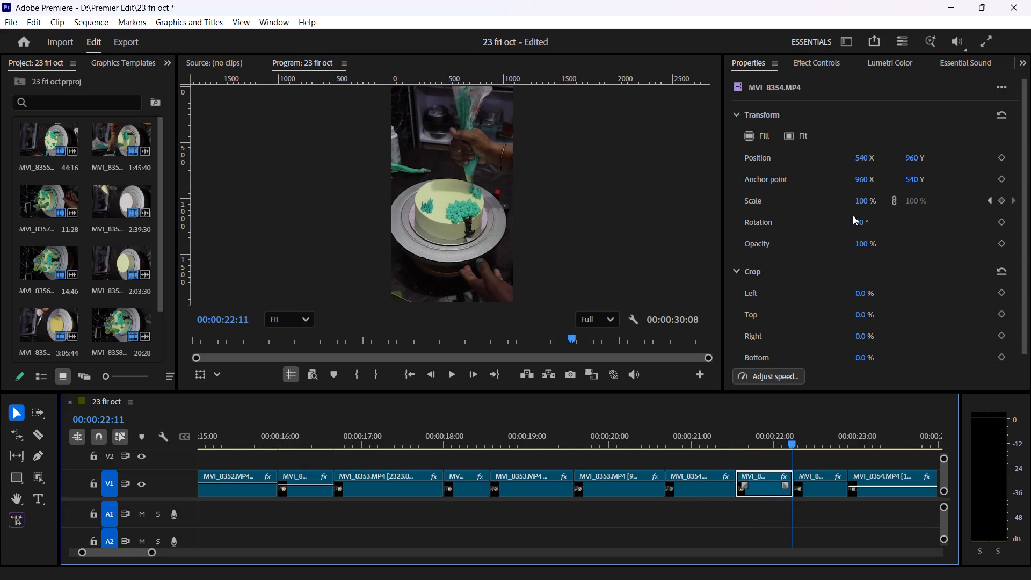
pyautogui.click(862, 199)
pyautogui.write('120')
pyautogui.press('Return')
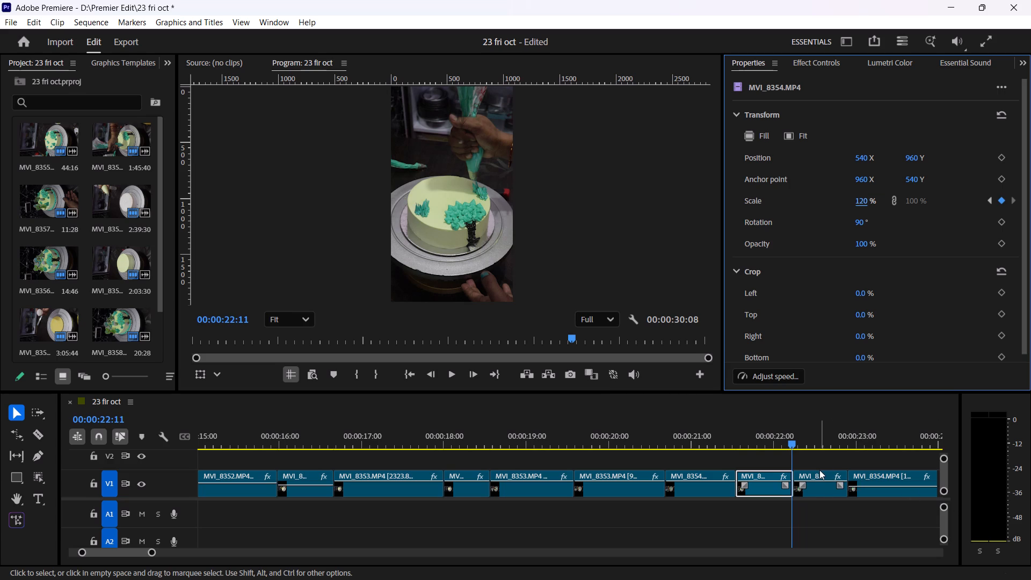
# Keyframe the third MVI_8354 clip's scale from 100% at 00:00:22:11 to 120% at its end near 00:00:22:45.
pyautogui.click(823, 493)
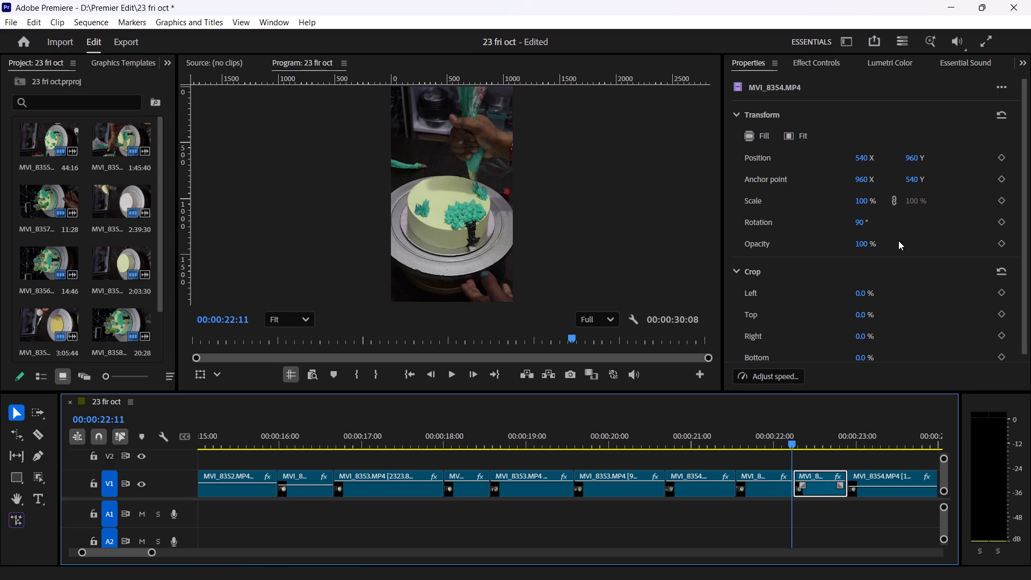
pyautogui.click(1004, 201)
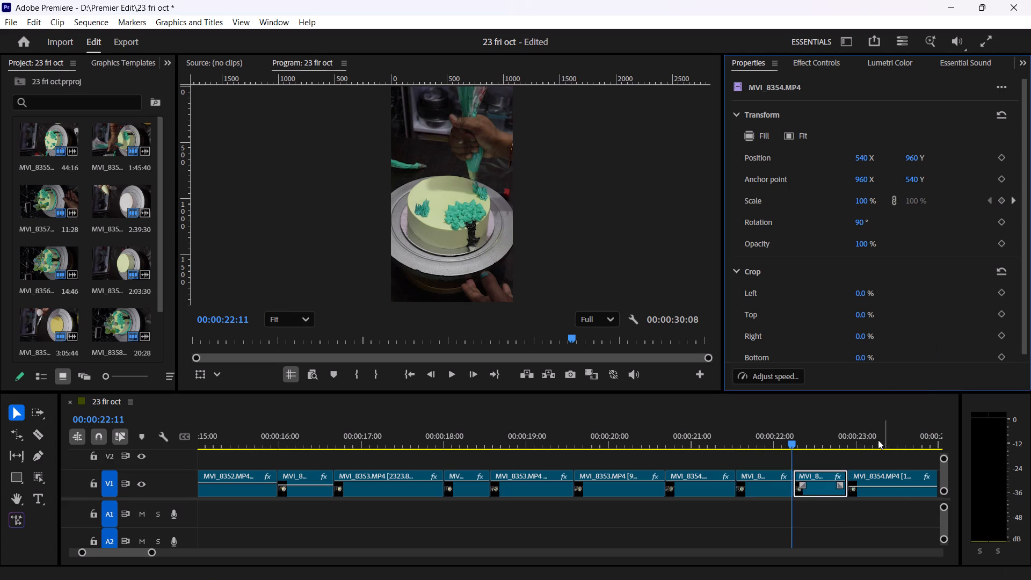
pyautogui.moveTo(844, 442); pyautogui.dragTo(849, 444)
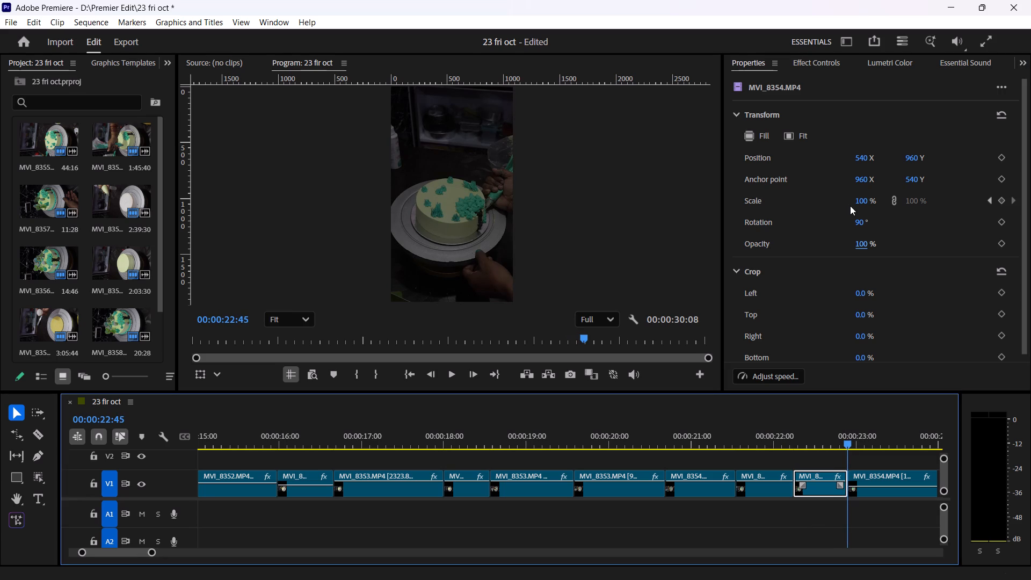
pyautogui.click(865, 199)
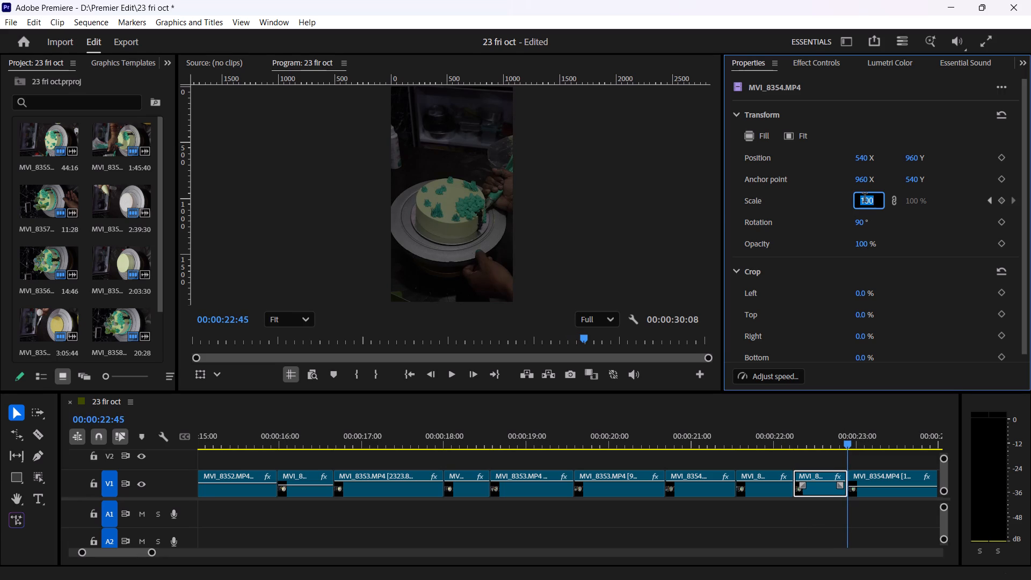
pyautogui.write('120')
pyautogui.press('Return')
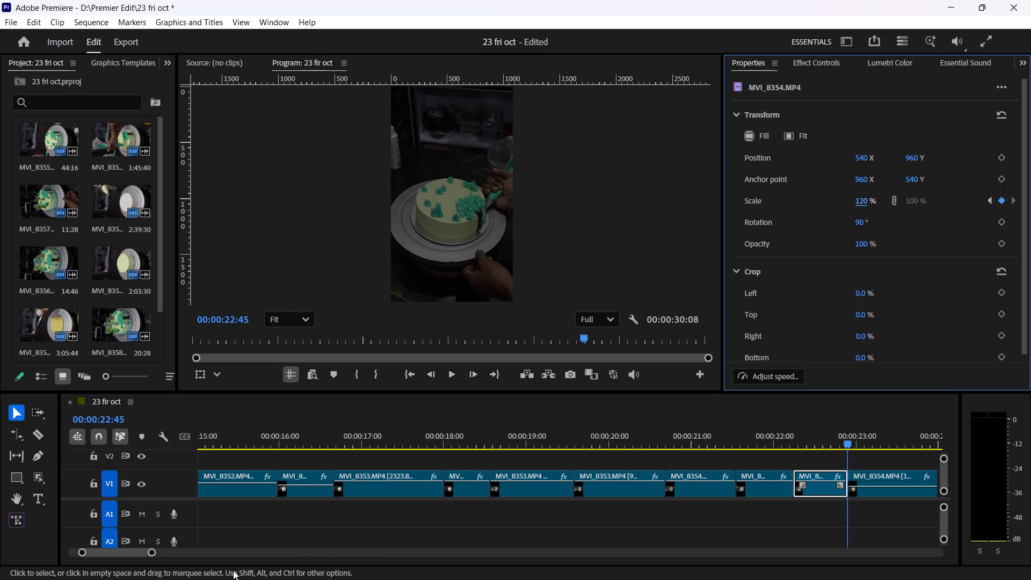
# Keyframe the last MVI_8354 clip's scale from 100% at 00:00:22:45 to 120% at its end near 00:00:24:18.
pyautogui.click(126, 555)
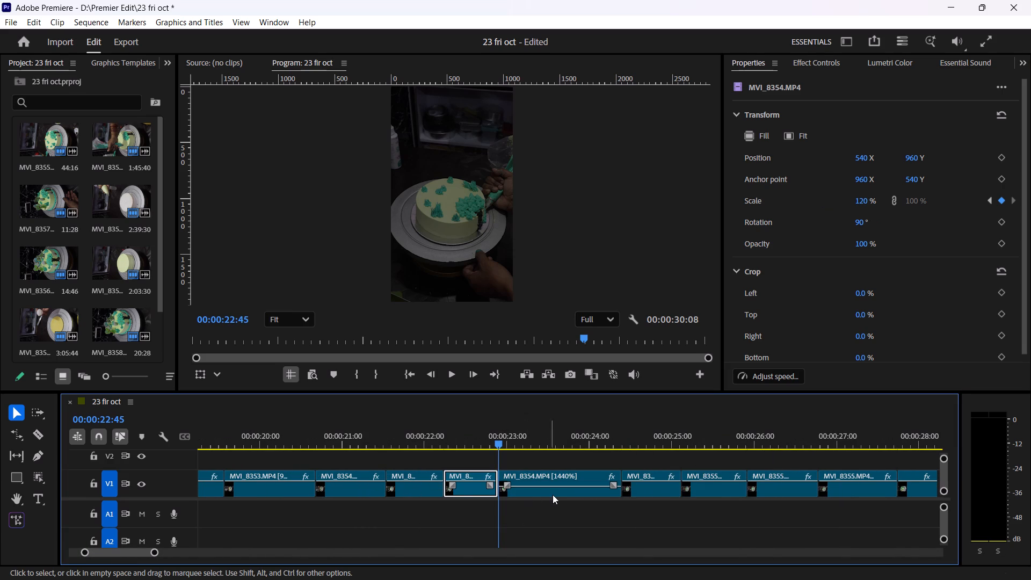
pyautogui.click(550, 493)
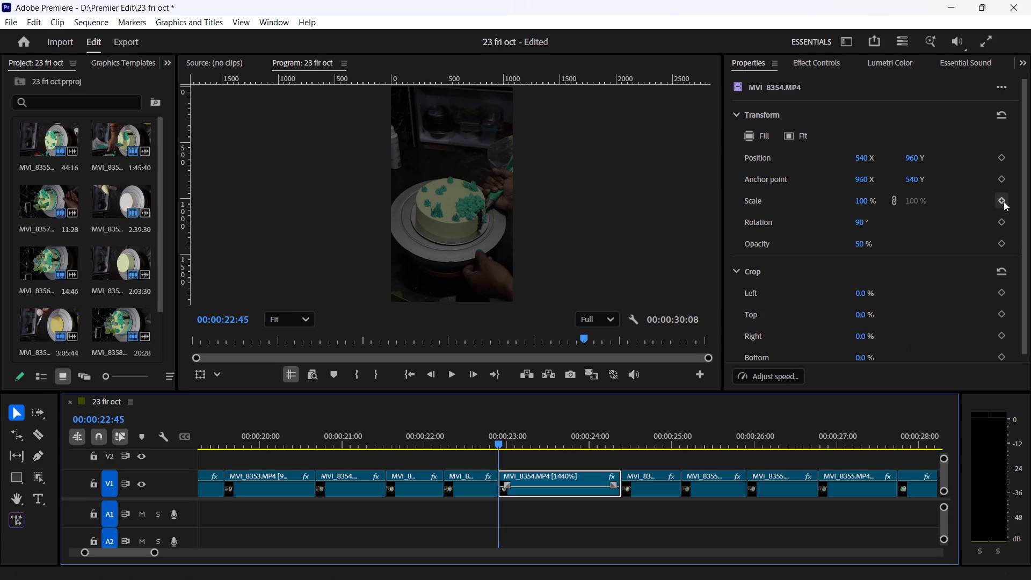
pyautogui.click(1005, 201)
pyautogui.moveTo(615, 444); pyautogui.dragTo(618, 446)
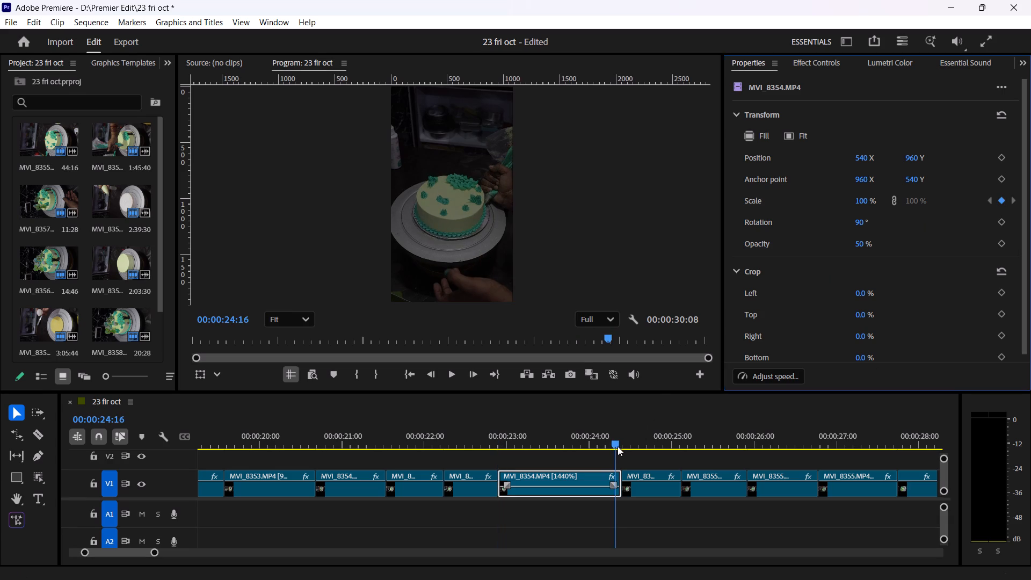
pyautogui.moveTo(618, 446); pyautogui.dragTo(620, 450)
pyautogui.click(866, 202)
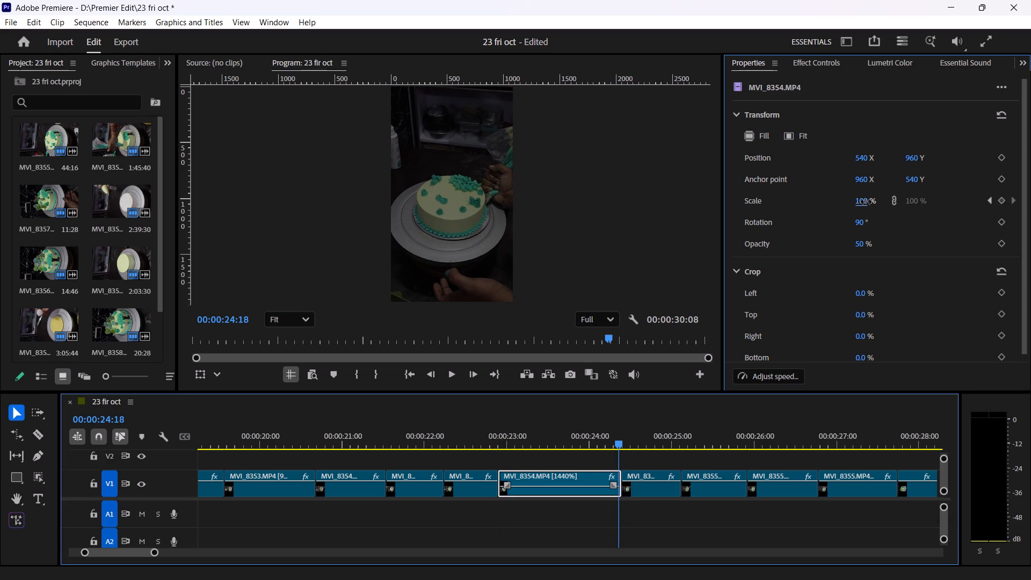
pyautogui.write('120')
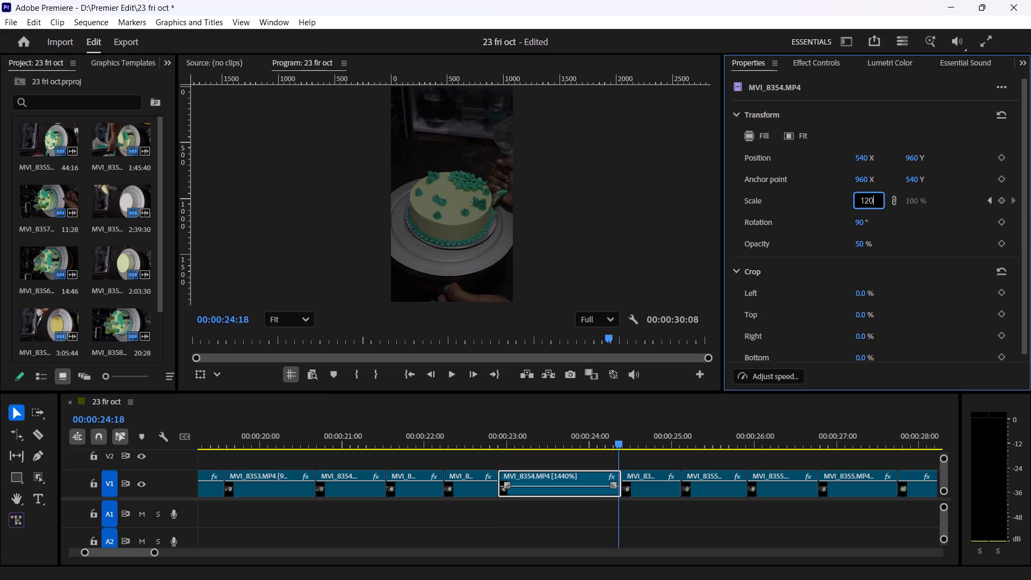
pyautogui.press('Return')
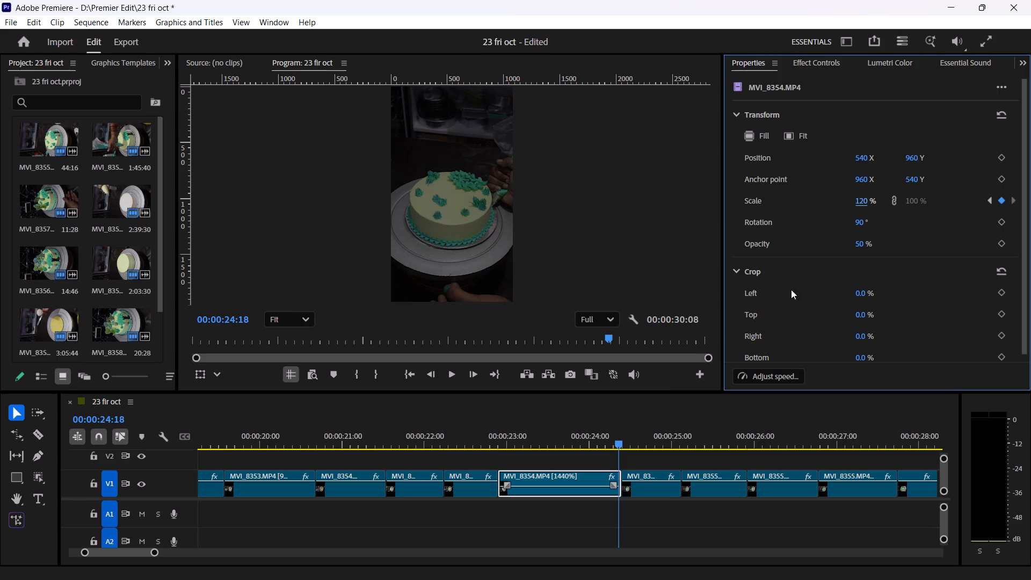
# Keyframe the first MVI_8355 clip's scale from 100% at 00:00:24:18 to 120% at its end near 00:00:25:05.
pyautogui.click(658, 484)
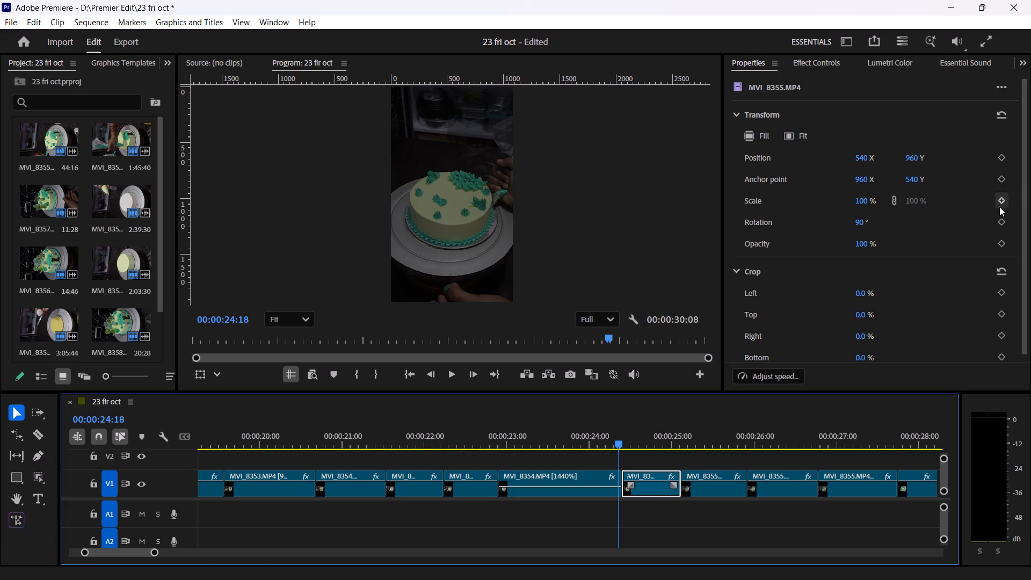
pyautogui.click(1000, 198)
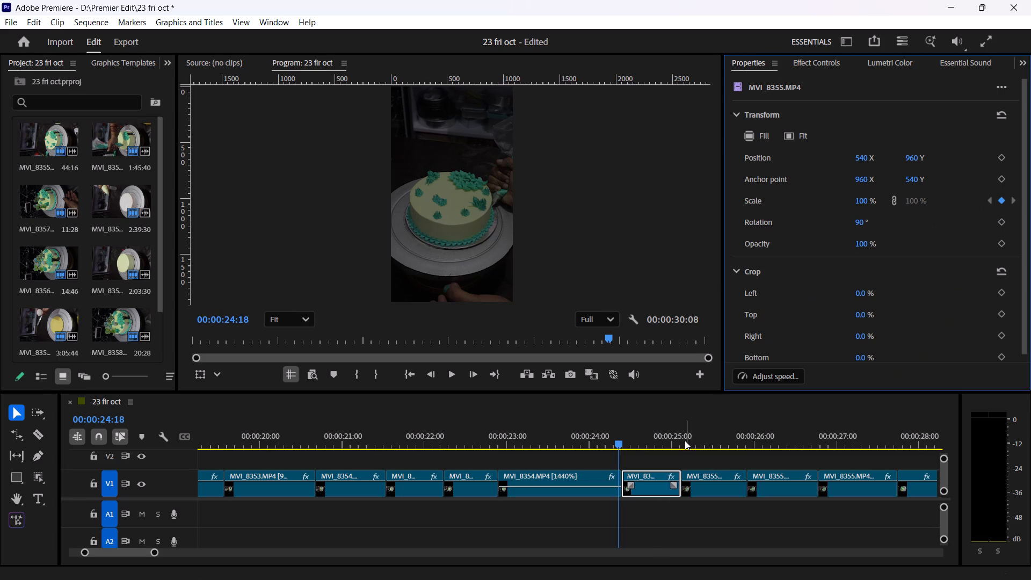
pyautogui.moveTo(681, 441); pyautogui.dragTo(681, 452)
pyautogui.click(861, 205)
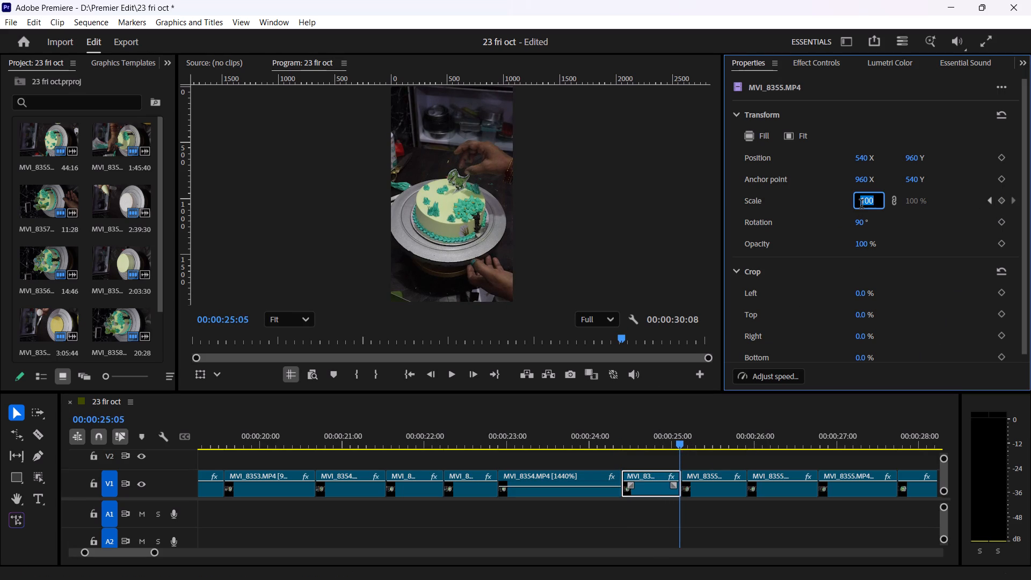
pyautogui.write('120')
pyautogui.press('Return')
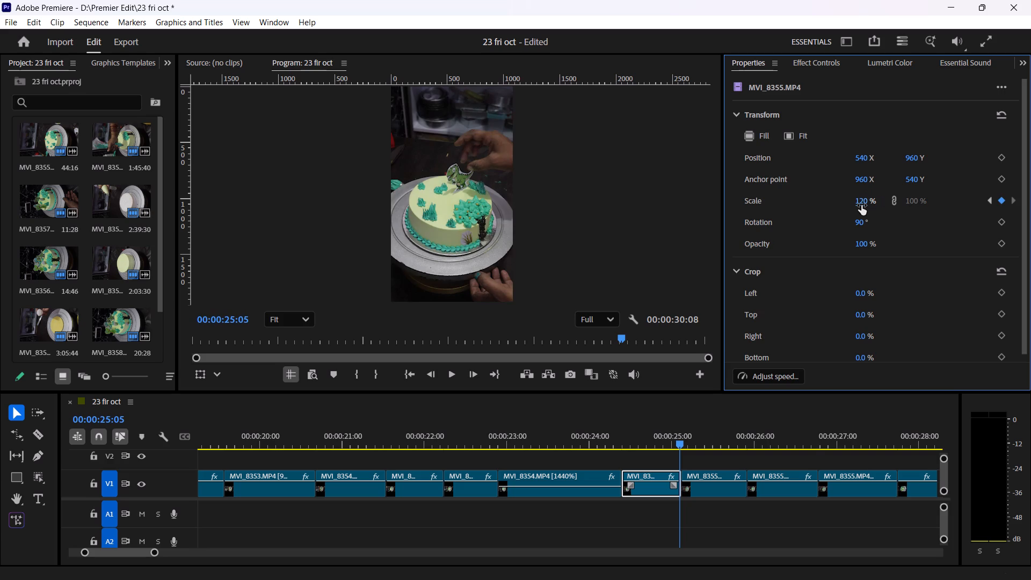
# Keyframe the second MVI_8355 clip's scale from 100% at 00:00:25:05 to 120% at its end near 00:00:25:45.
pyautogui.click(715, 488)
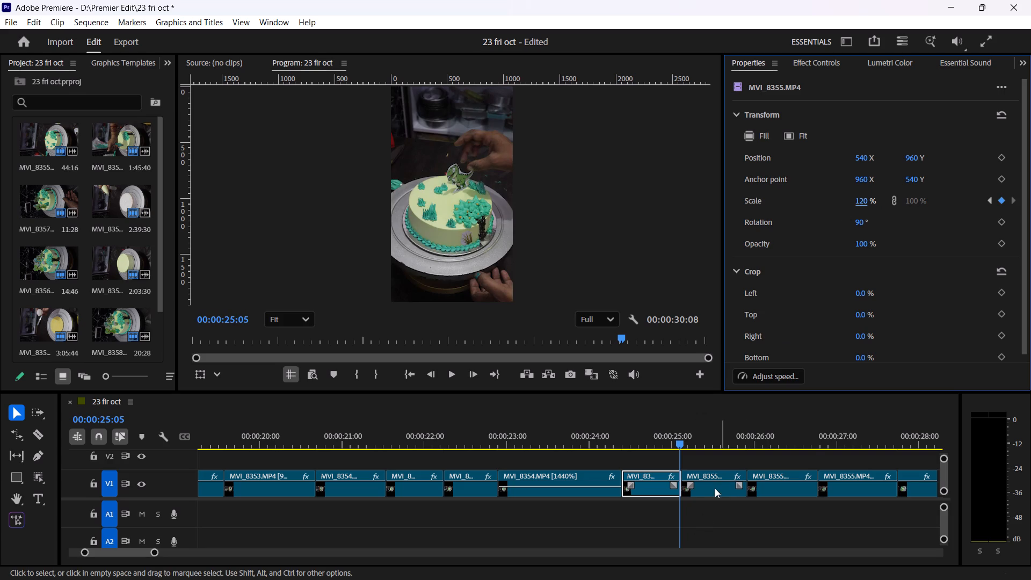
pyautogui.click(995, 199)
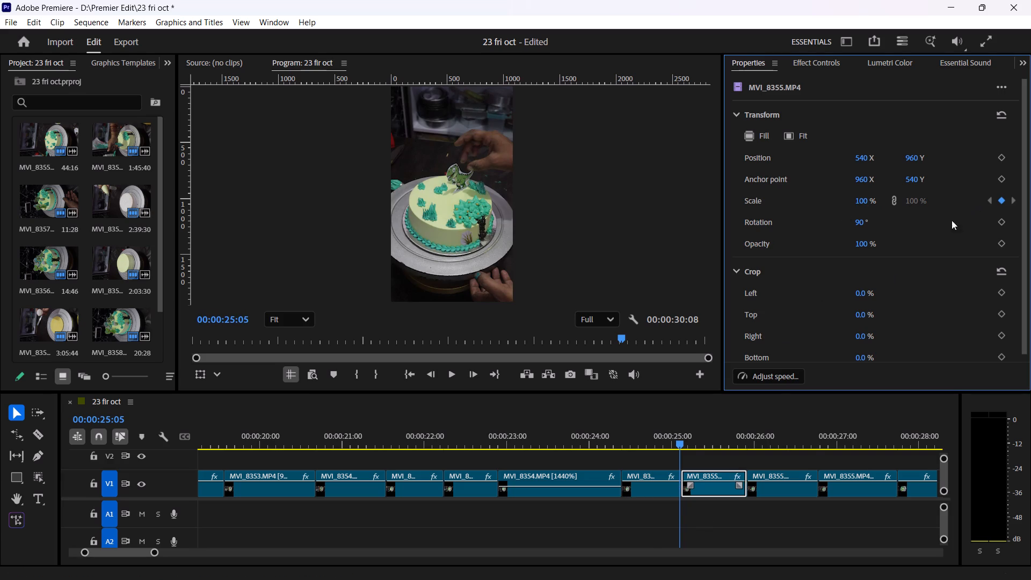
pyautogui.moveTo(742, 441); pyautogui.dragTo(742, 441)
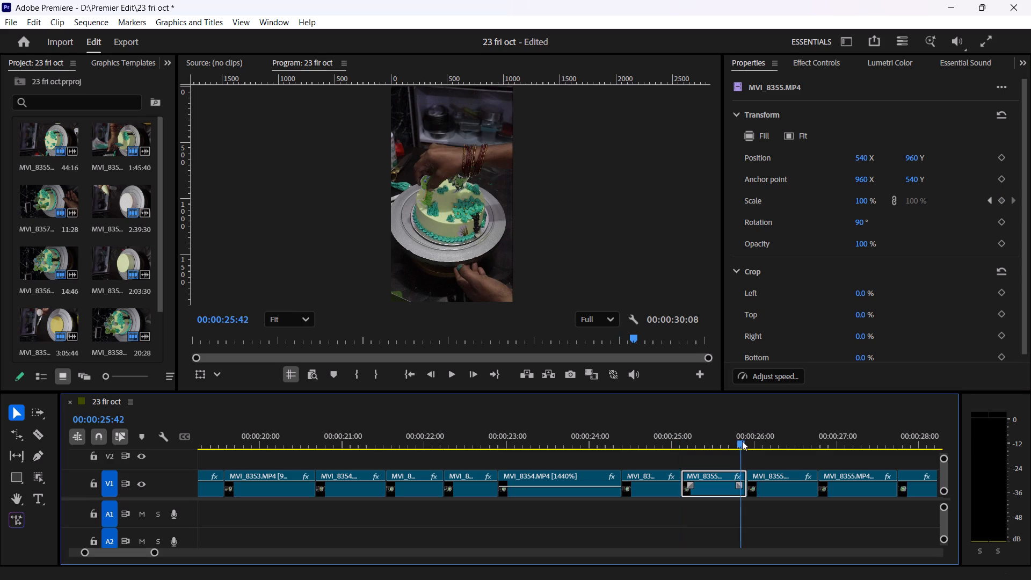
pyautogui.moveTo(742, 441); pyautogui.dragTo(747, 441)
pyautogui.click(861, 204)
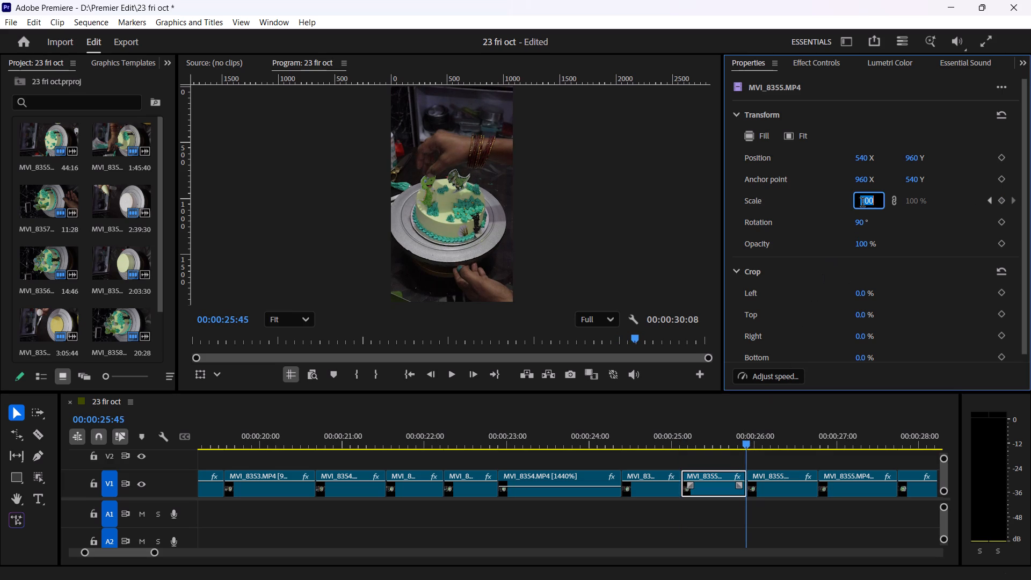
pyautogui.write('120')
pyautogui.press('Return')
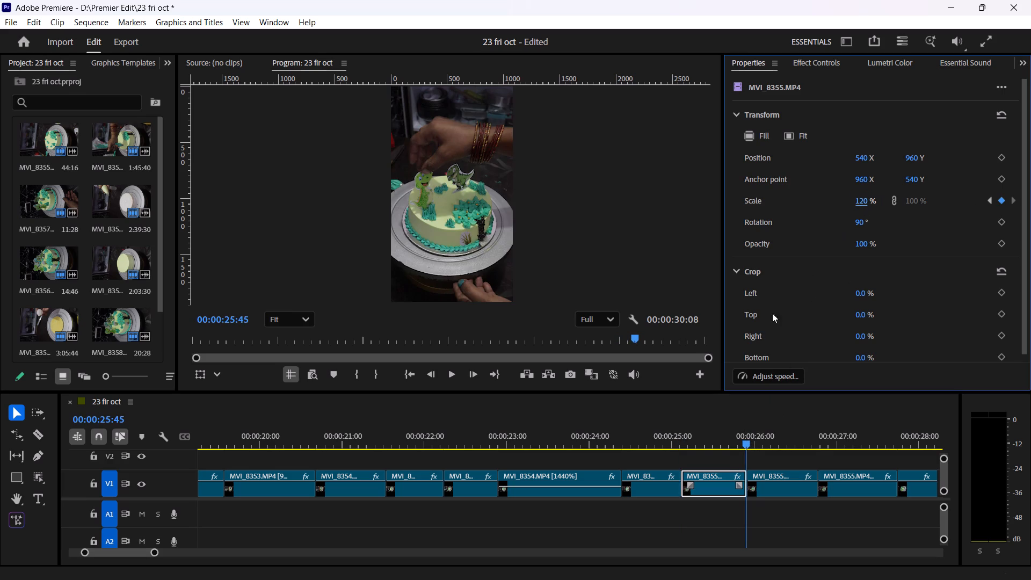
# Keyframe the third MVI_8355 clip's scale from 100% at 00:00:25:45 to 120% at its end near 00:00:26:38.
pyautogui.click(781, 491)
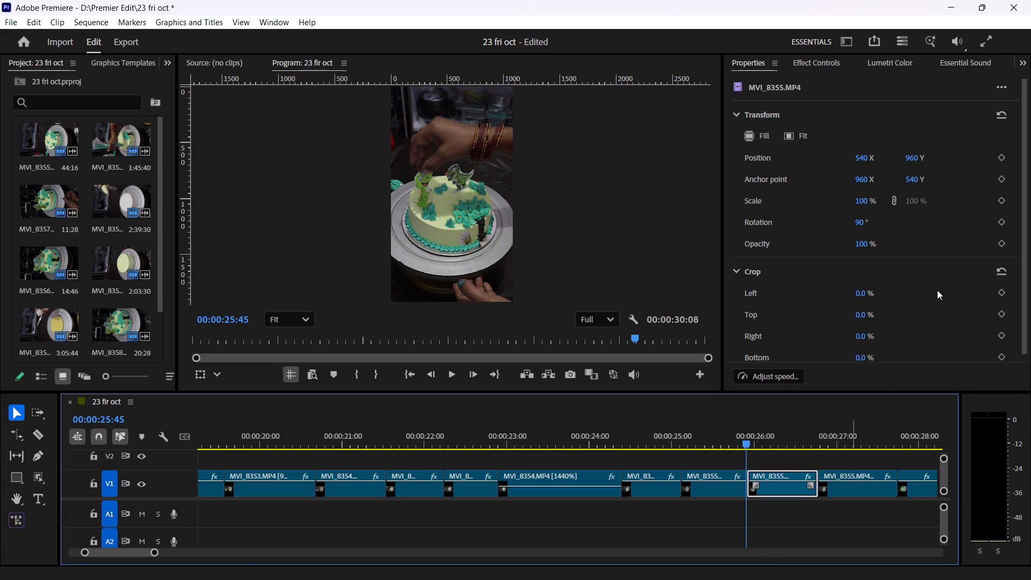
pyautogui.click(1000, 198)
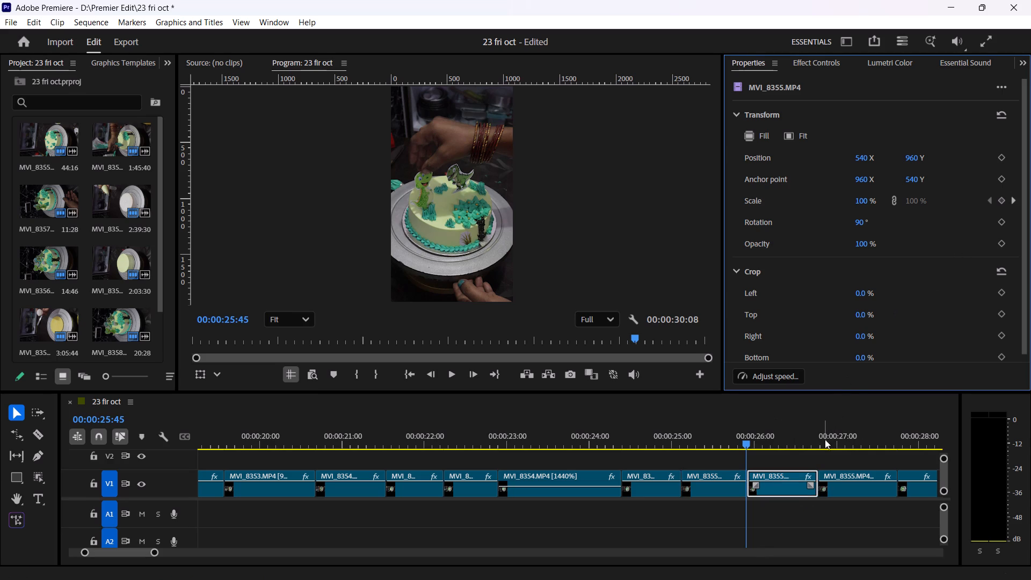
pyautogui.click(818, 440)
pyautogui.click(860, 199)
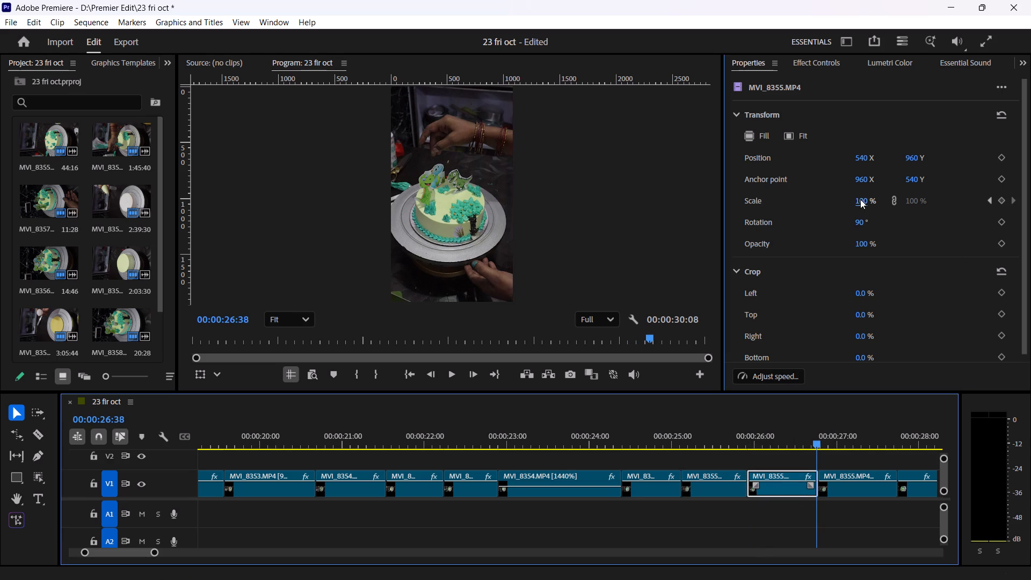
pyautogui.write('120')
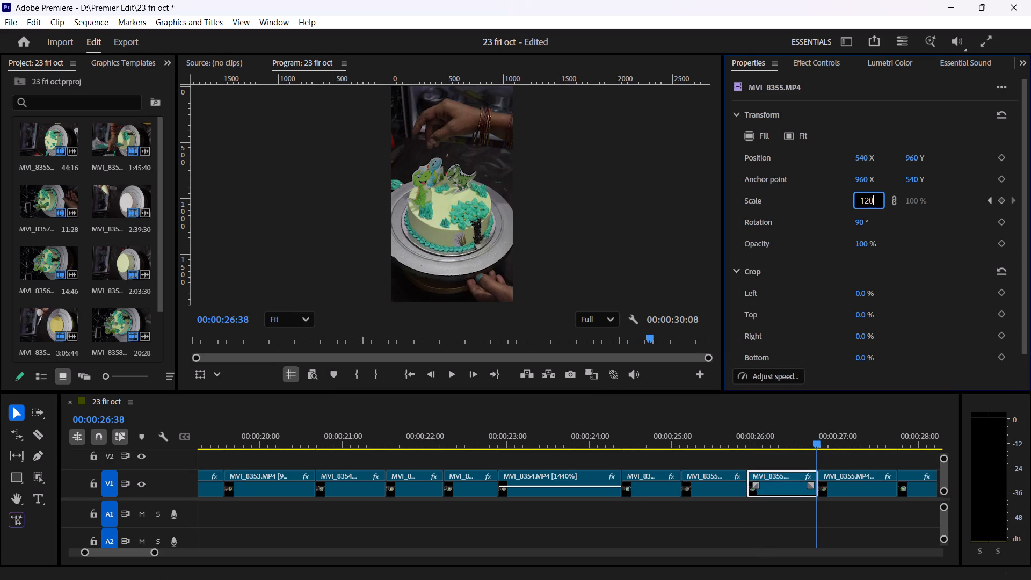
pyautogui.press('Return')
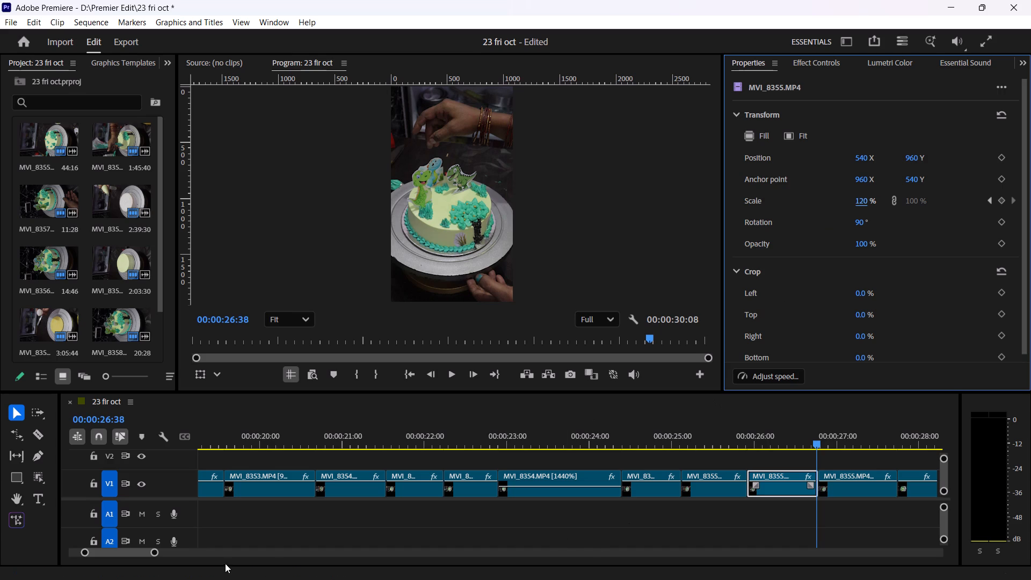
# Add a 100% scale keyframe at 00:00:26:38 to the last MVI_8355 clip, just before the MVI_8356 clip.
pyautogui.click(129, 552)
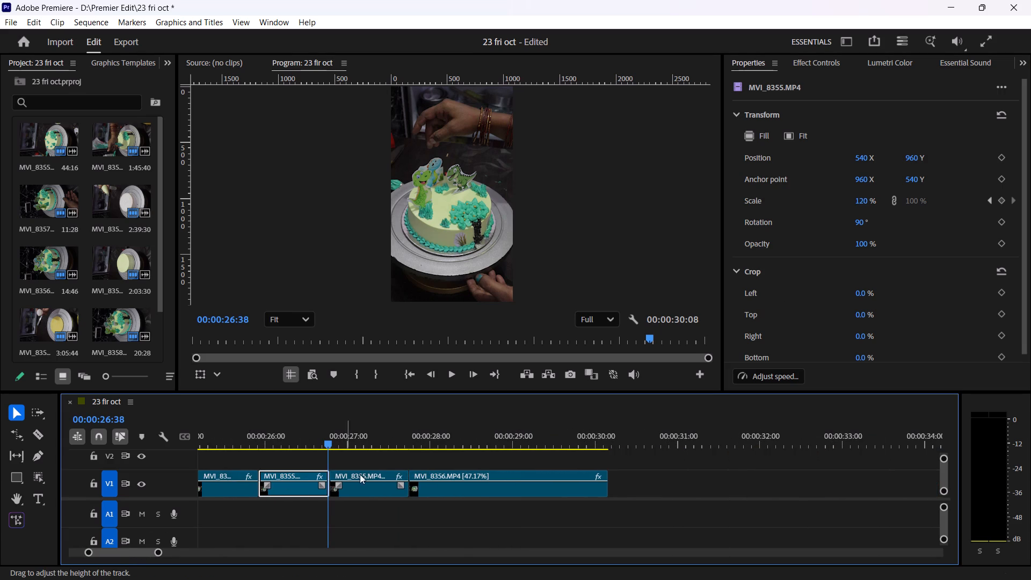
pyautogui.click(360, 484)
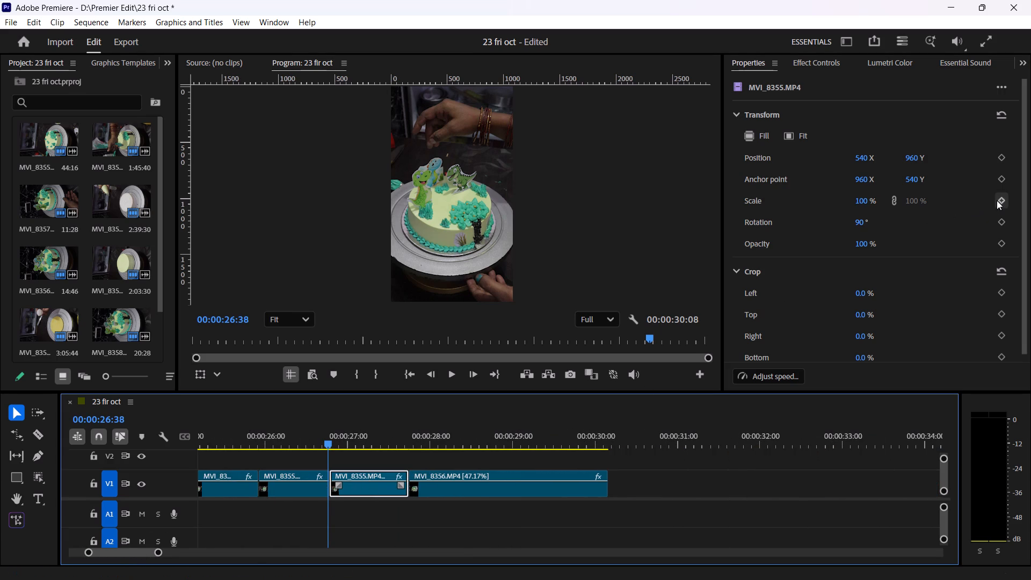
pyautogui.click(999, 199)
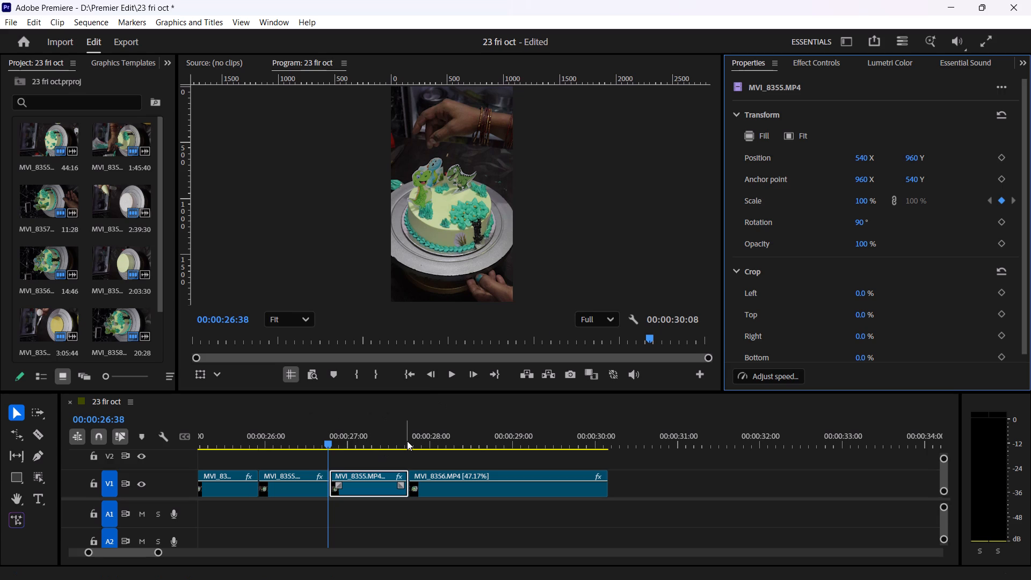
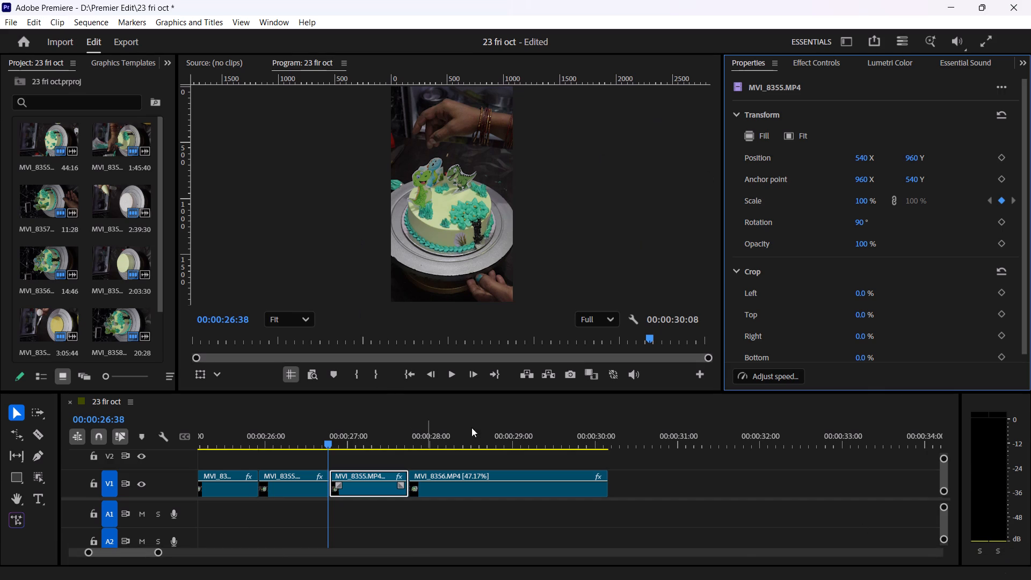
# Play back the end of the sequence from the last MVI_8355 clip through the MVI_8356 clip, and save the project.
pyautogui.press('space')
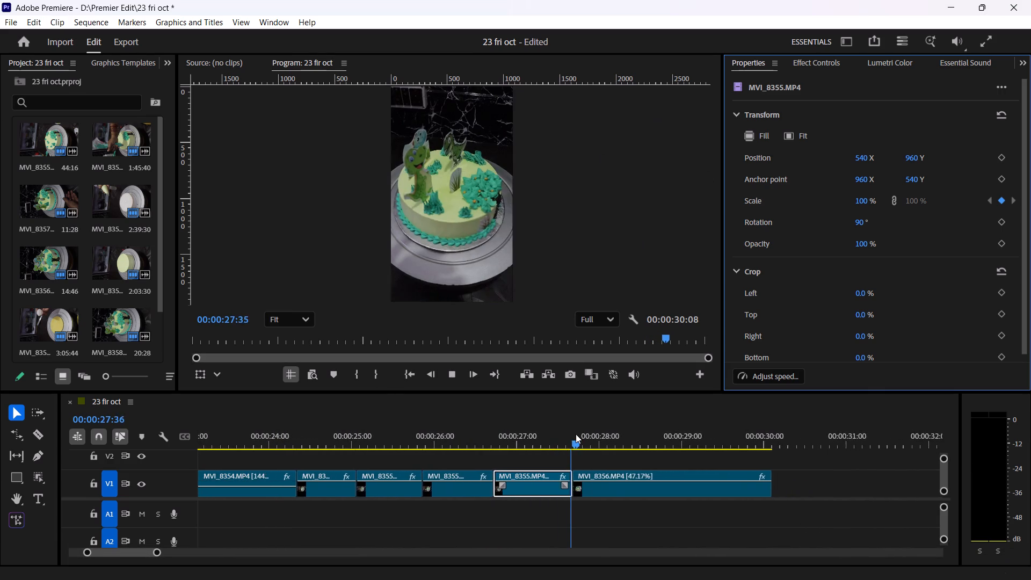
pyautogui.press('space')
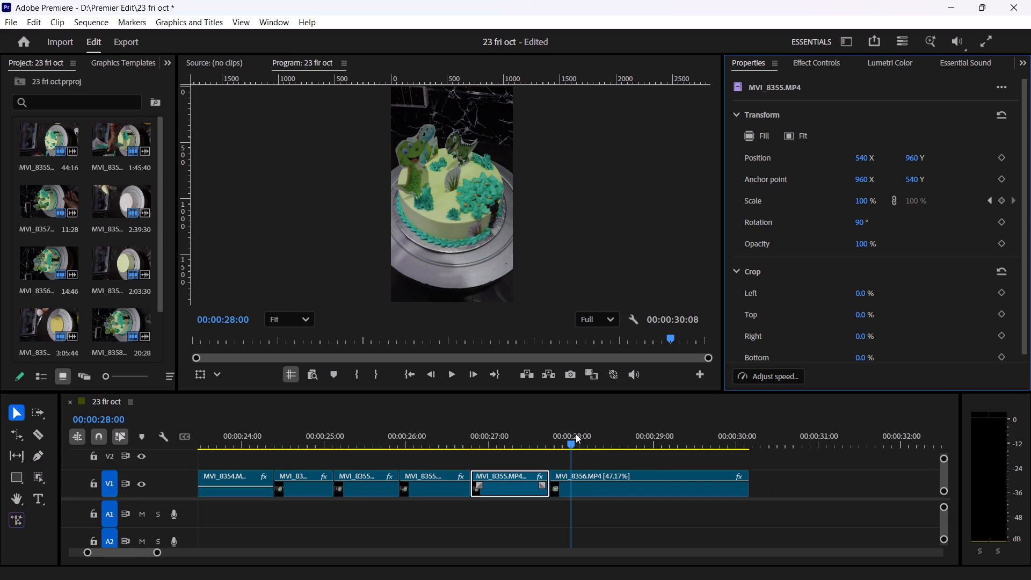
pyautogui.moveTo(564, 437); pyautogui.dragTo(522, 475)
pyautogui.press('space')
pyautogui.press('space')
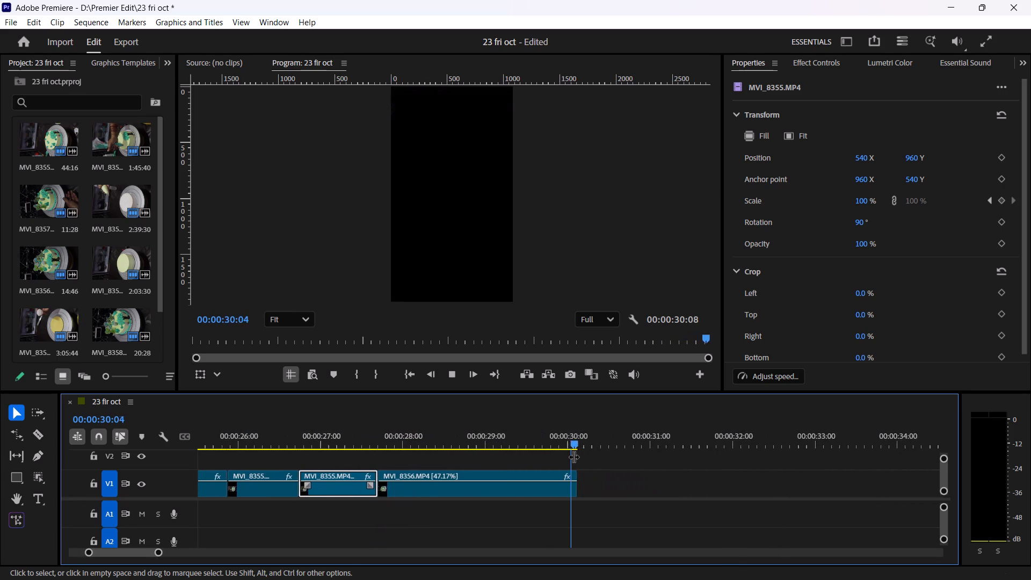
pyautogui.press('space')
pyautogui.hotkey('ctrl', 's')
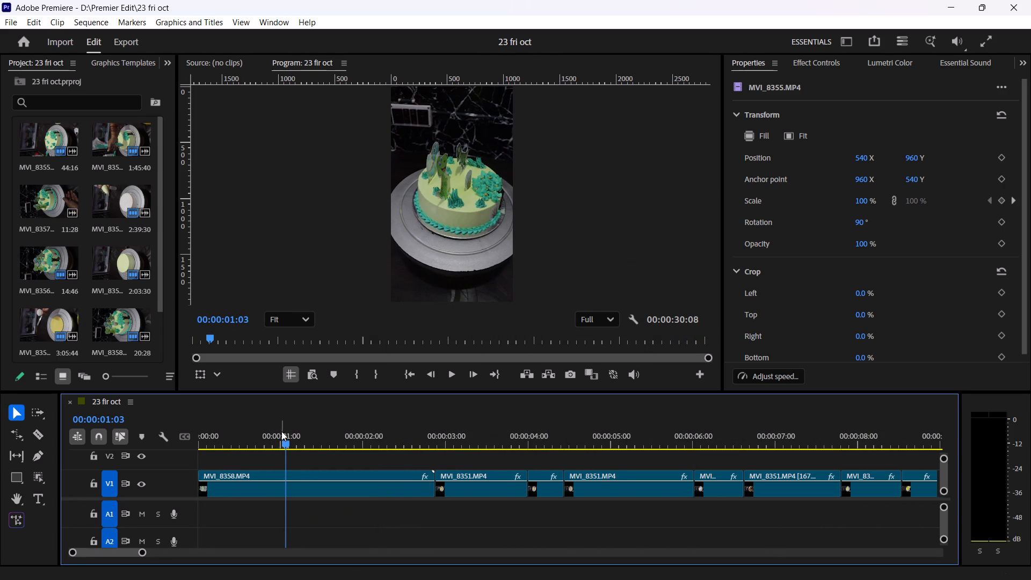
# Review the opening MVI_8358 finished-cake clip and the MVI_8351 clips after it from the sequence start, and save the project.
pyautogui.moveTo(285, 432); pyautogui.dragTo(177, 474)
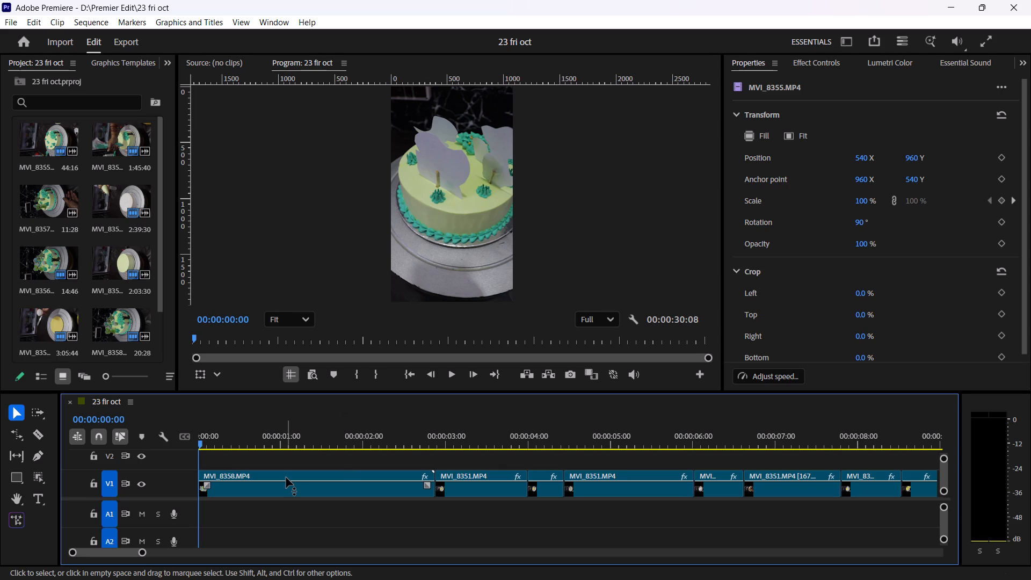
pyautogui.press('space')
pyautogui.press('space')
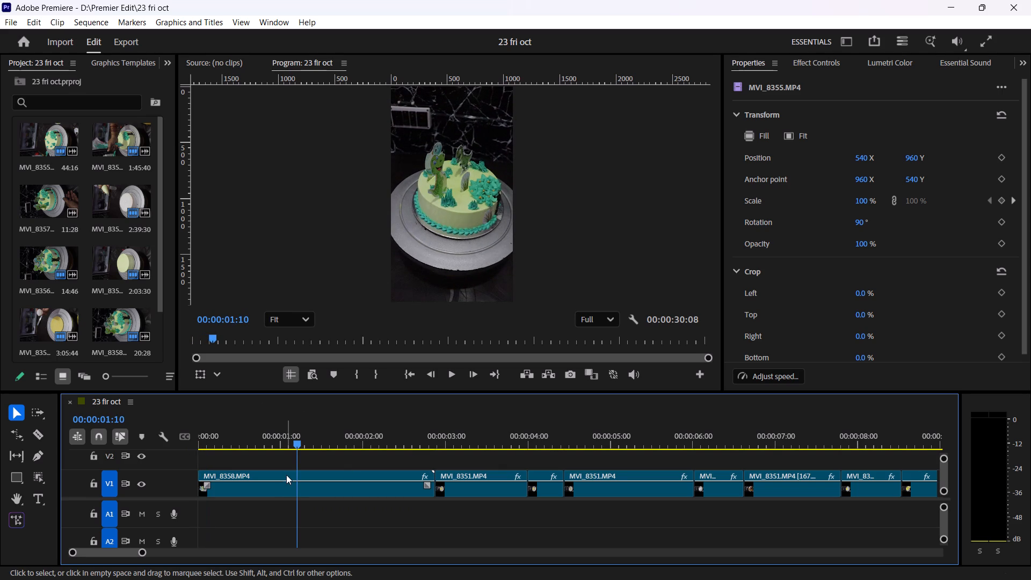
pyautogui.press('space')
pyautogui.press('space')
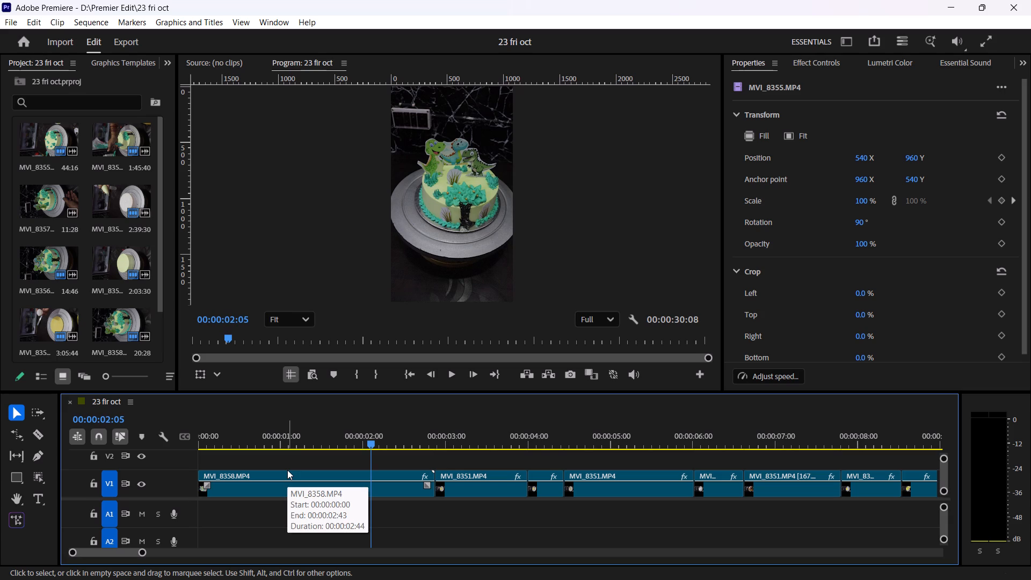
pyautogui.press('space')
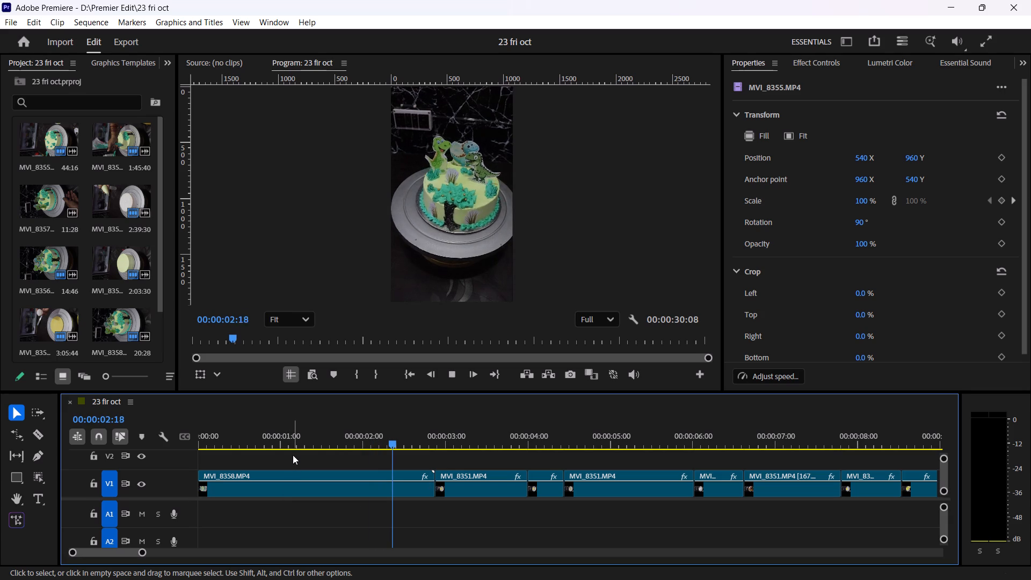
pyautogui.press('space')
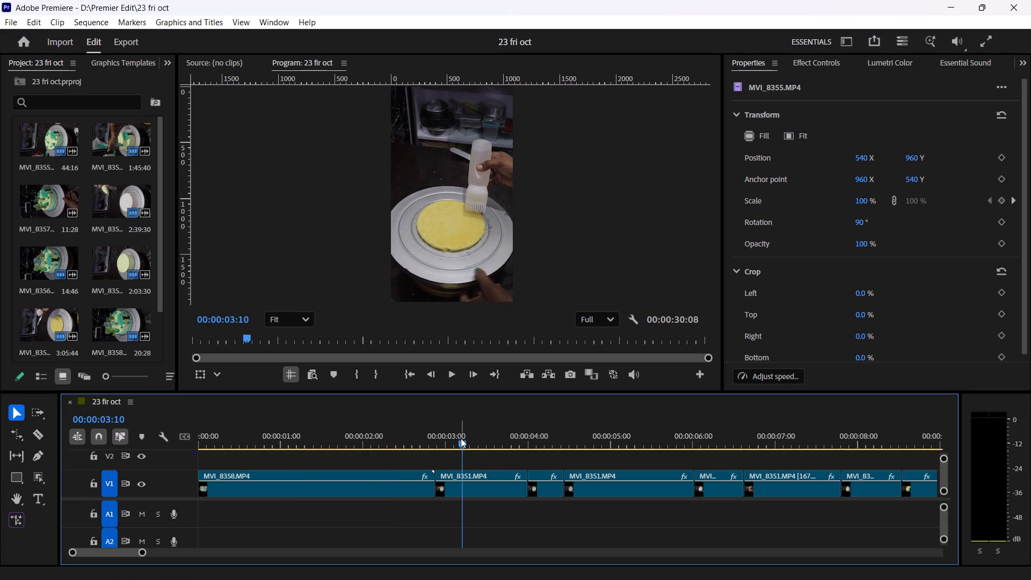
pyautogui.moveTo(460, 438); pyautogui.dragTo(423, 458)
pyautogui.press('space')
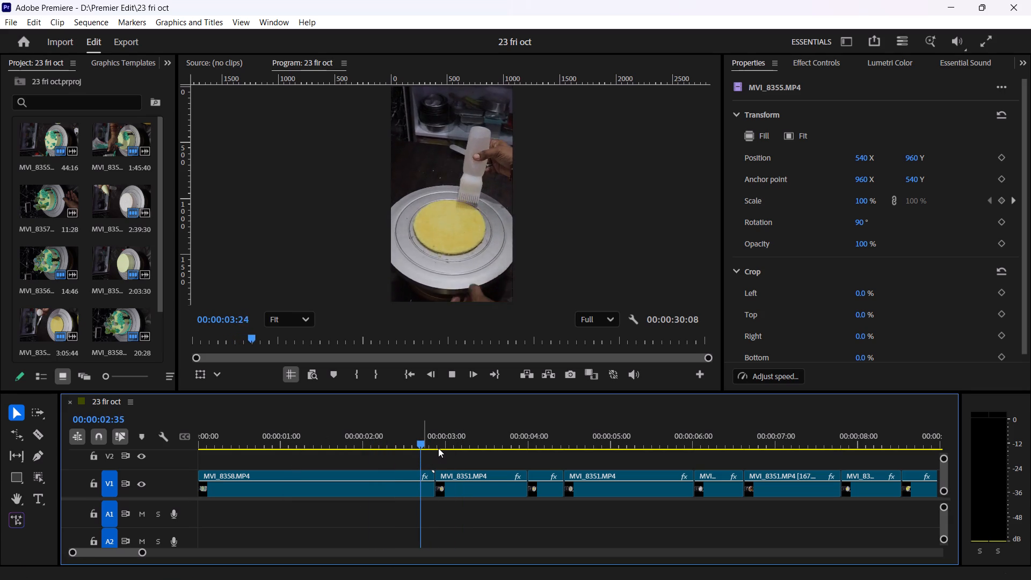
pyautogui.press('space')
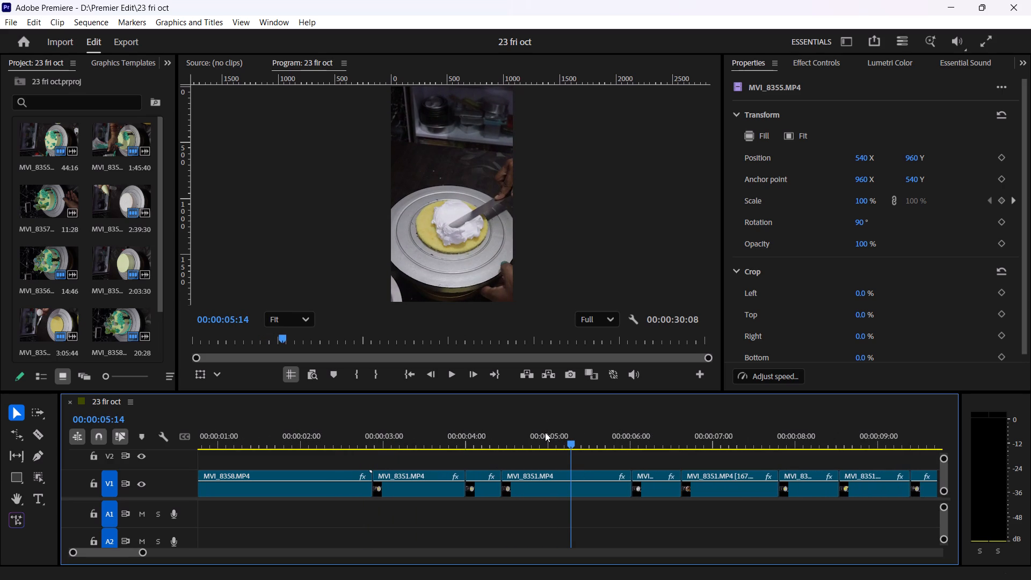
pyautogui.hotkey('ctrl', 's')
# Play the rest of the sequence from 00:00:05:14 into the closing MVI_8356 clip to check the zooms, and save the project.
pyautogui.press('space')
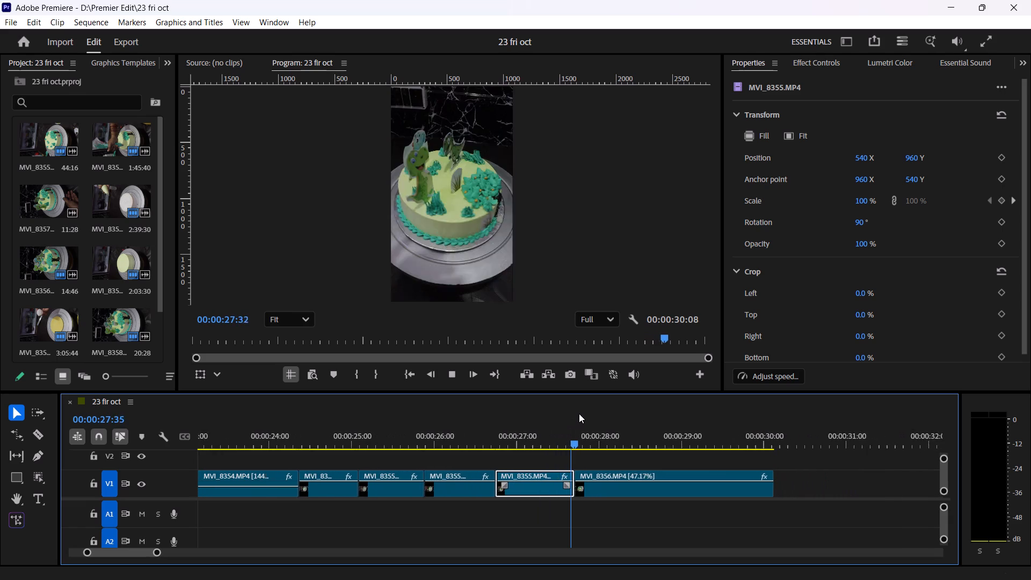
pyautogui.press('space')
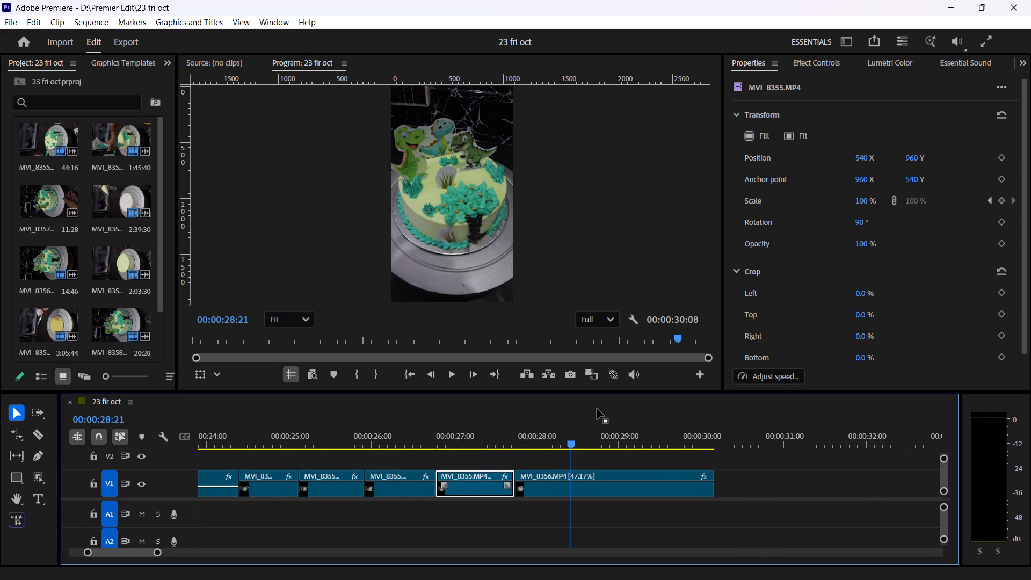
pyautogui.hotkey('ctrl', 's')
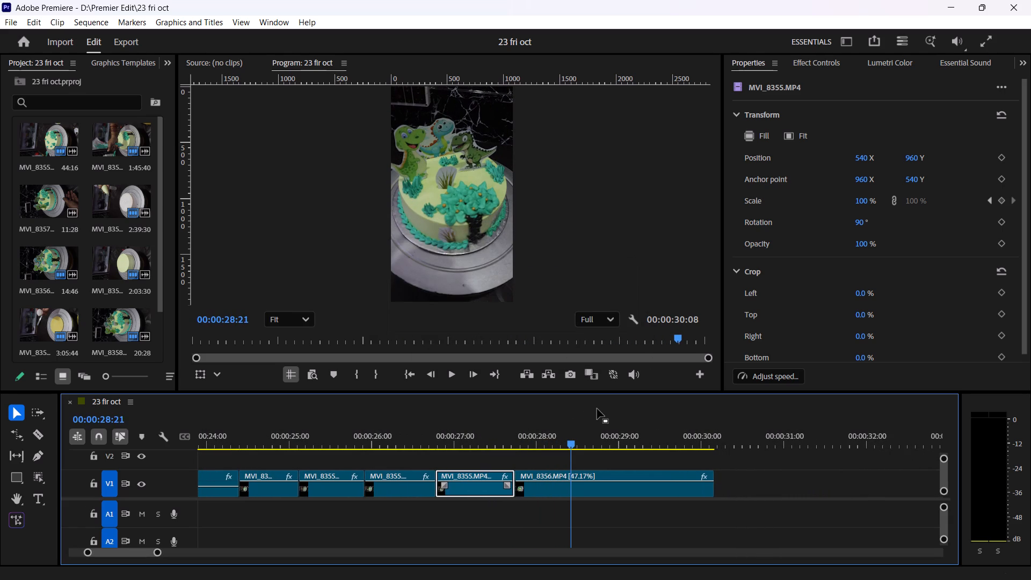
pyautogui.hotkey('ctrl', 's')
pyautogui.press('space')
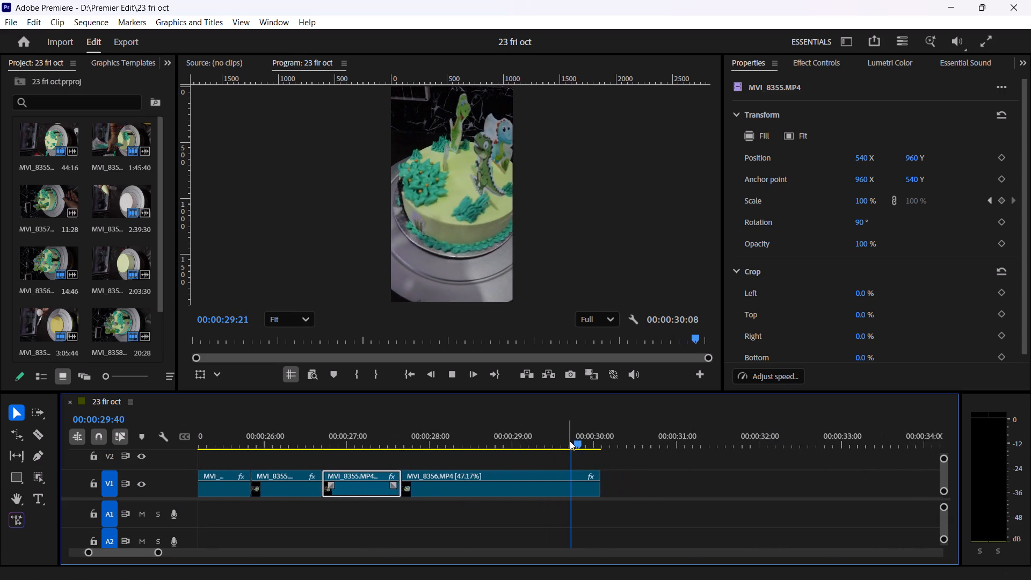
pyautogui.press('space')
pyautogui.hotkey('ctrl', 's')
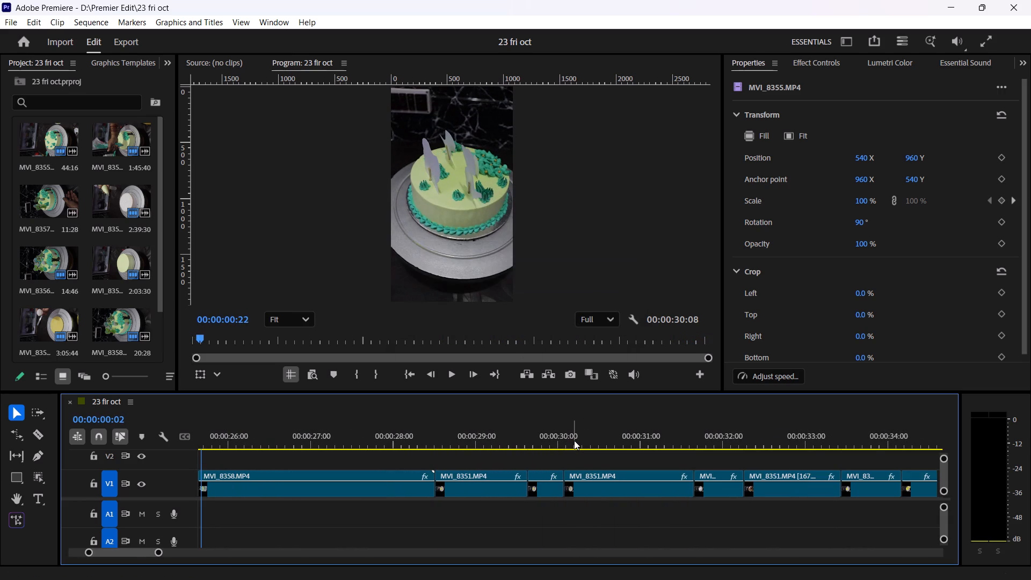
# Replay the sequence from its start and scrub back and forth through the cake-making clips to check the edit.
pyautogui.press('space')
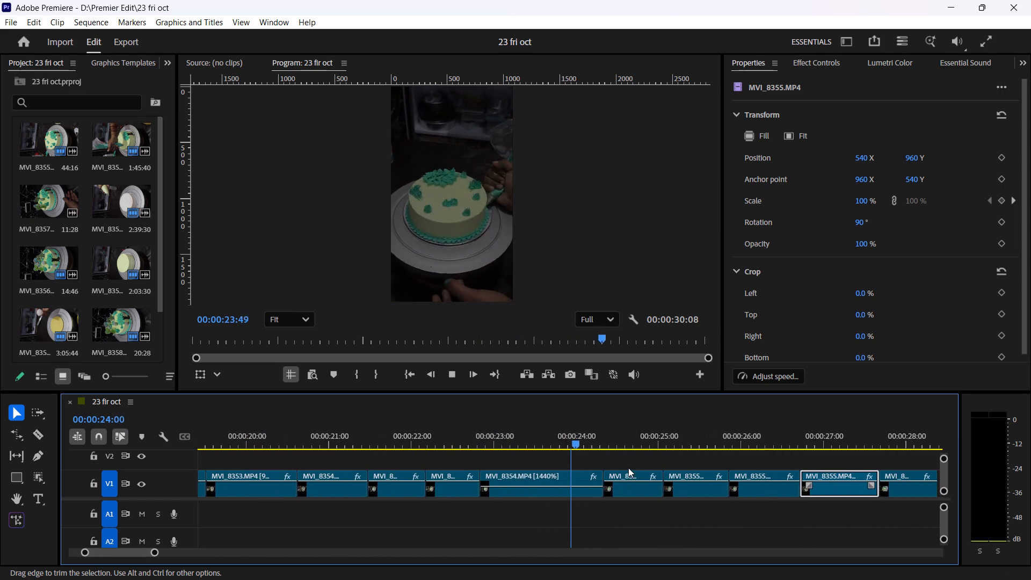
pyautogui.press('space')
pyautogui.moveTo(449, 427); pyautogui.dragTo(450, 434)
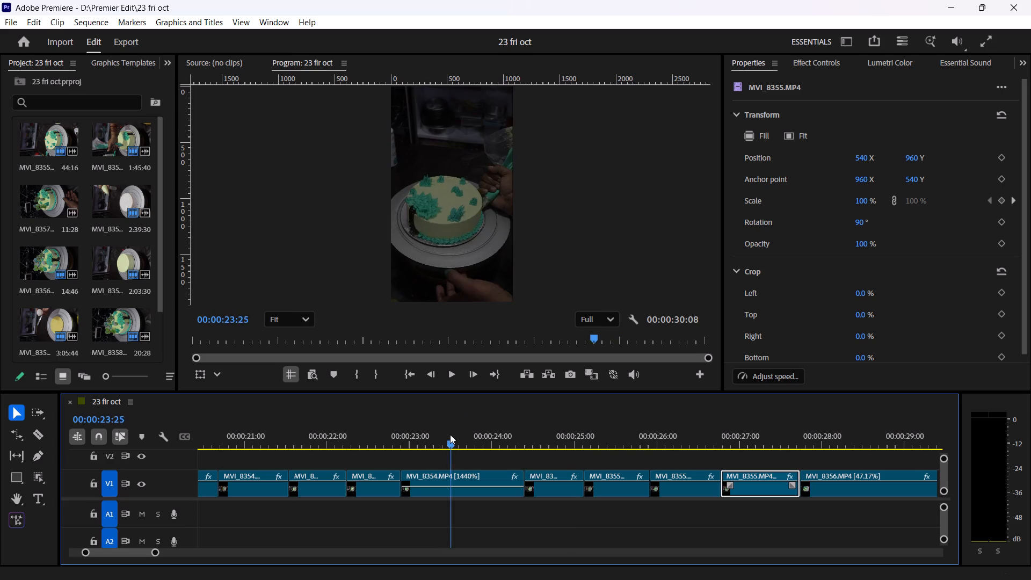
pyautogui.moveTo(450, 434); pyautogui.dragTo(0, 393)
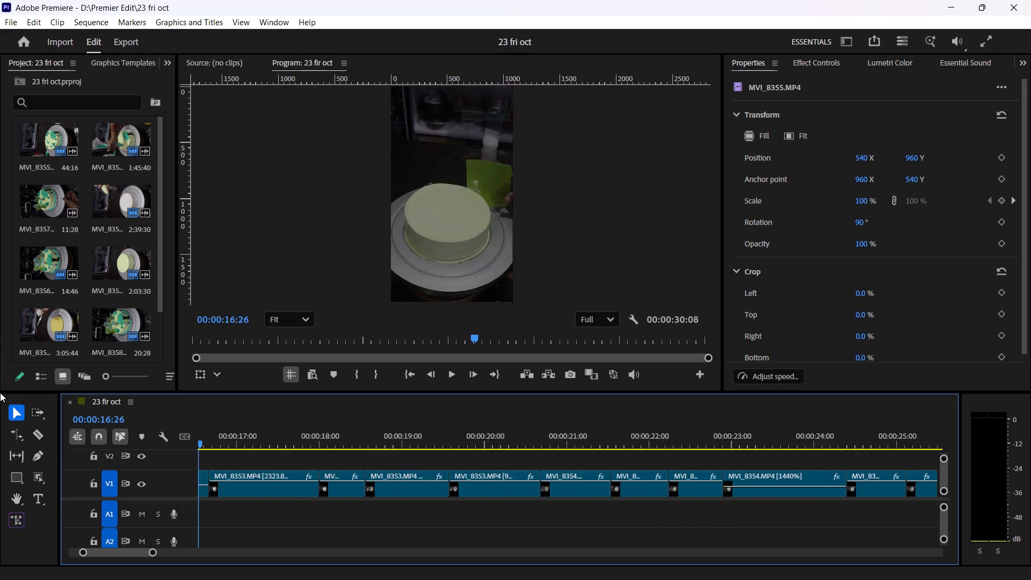
pyautogui.moveTo(0, 393); pyautogui.dragTo(1030, 408)
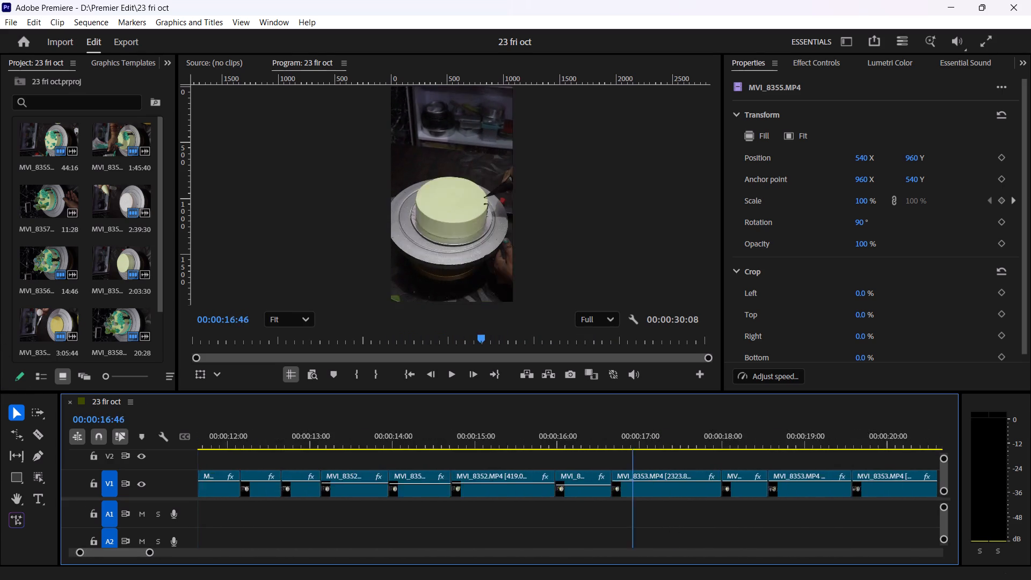
pyautogui.moveTo(1030, 408); pyautogui.dragTo(1030, 407)
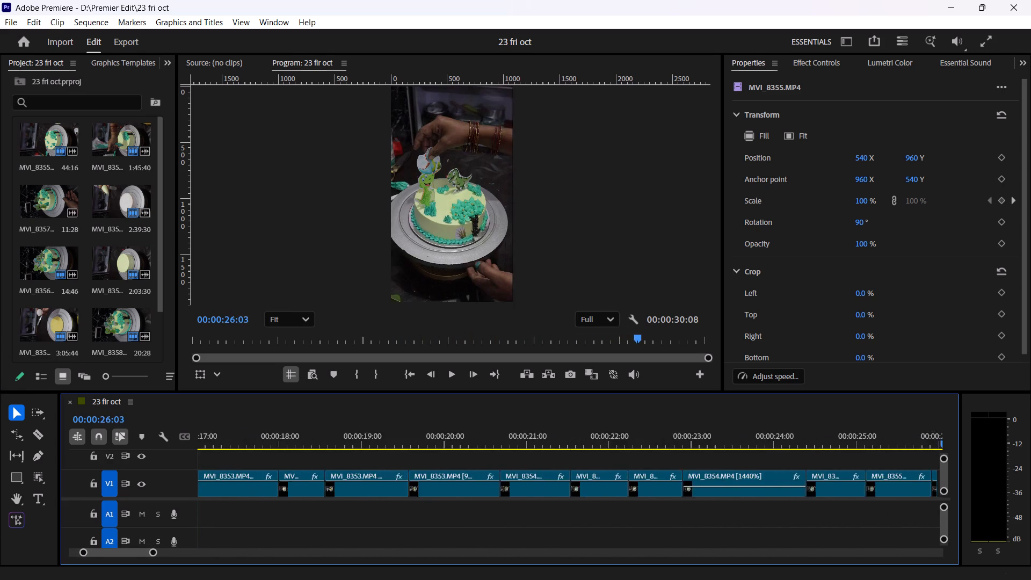
pyautogui.moveTo(1030, 407); pyautogui.dragTo(932, 437)
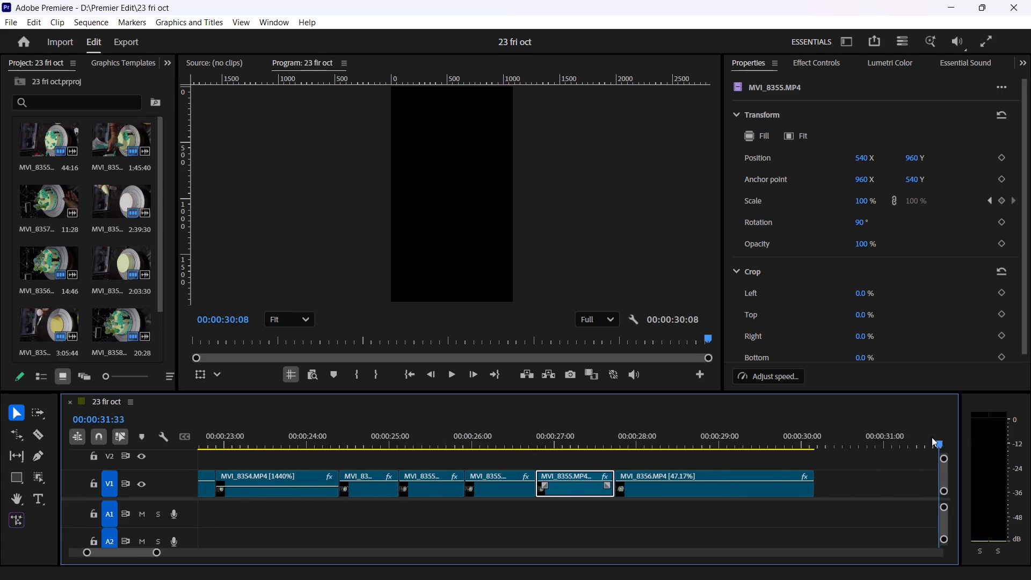
# Capture a screenshot of the program preview showing the finished dinosaur cake at 00:00:28:37 in the MVI_8356 clip.
pyautogui.moveTo(932, 437); pyautogui.dragTo(699, 486)
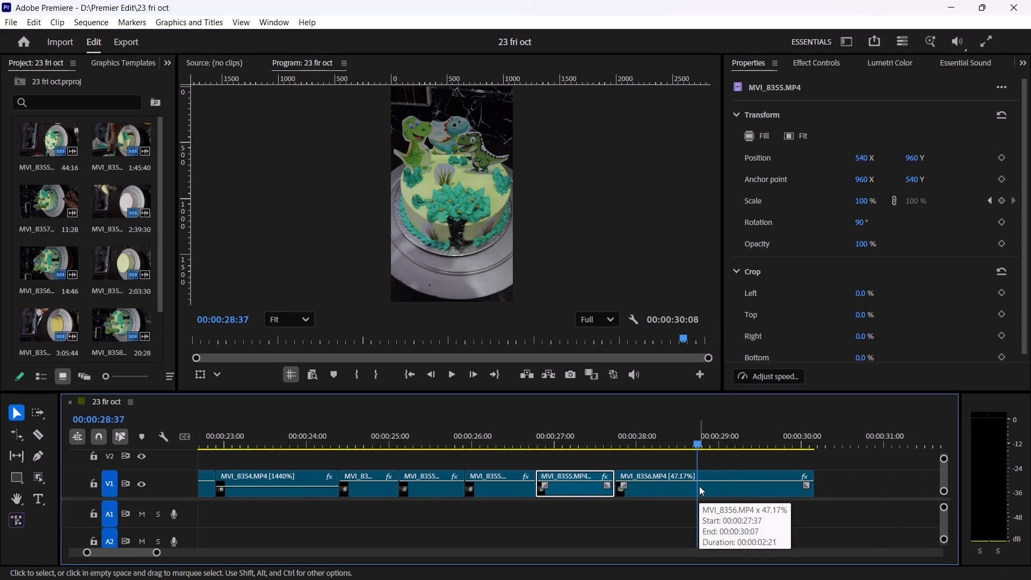
pyautogui.press('shift+super+s')
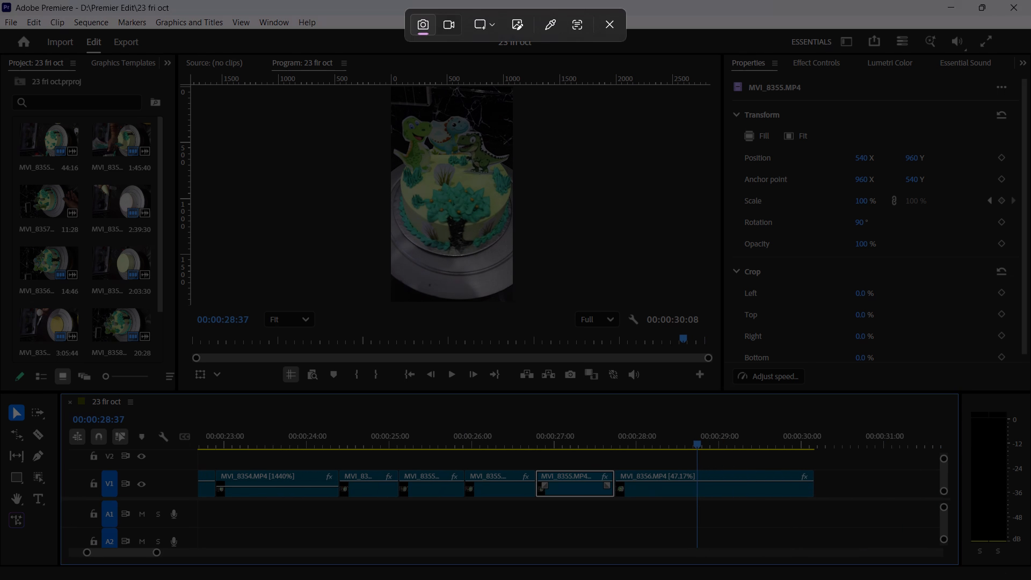
pyautogui.moveTo(319, 56); pyautogui.dragTo(554, 312)
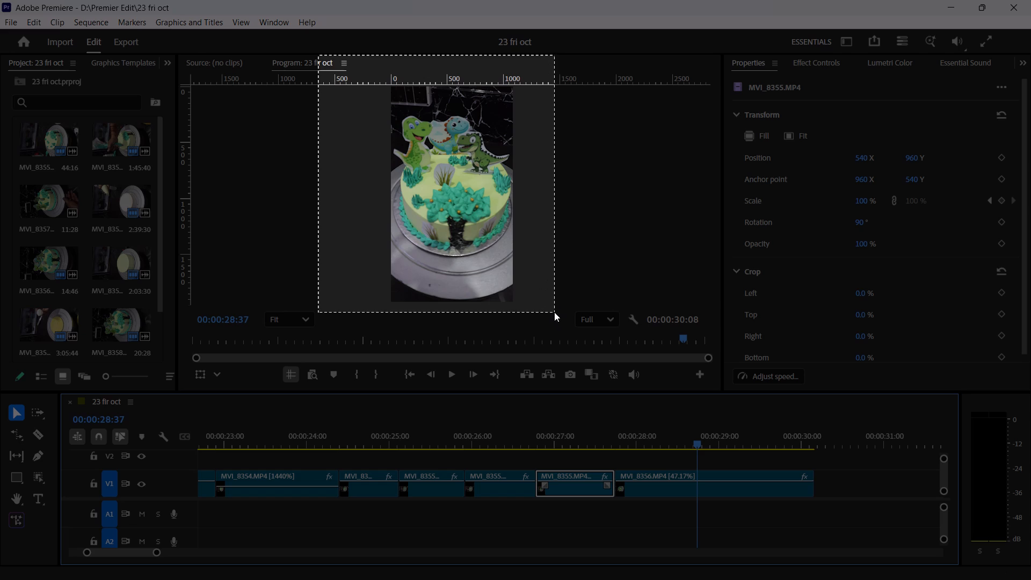
pyautogui.moveTo(554, 312); pyautogui.dragTo(557, 346)
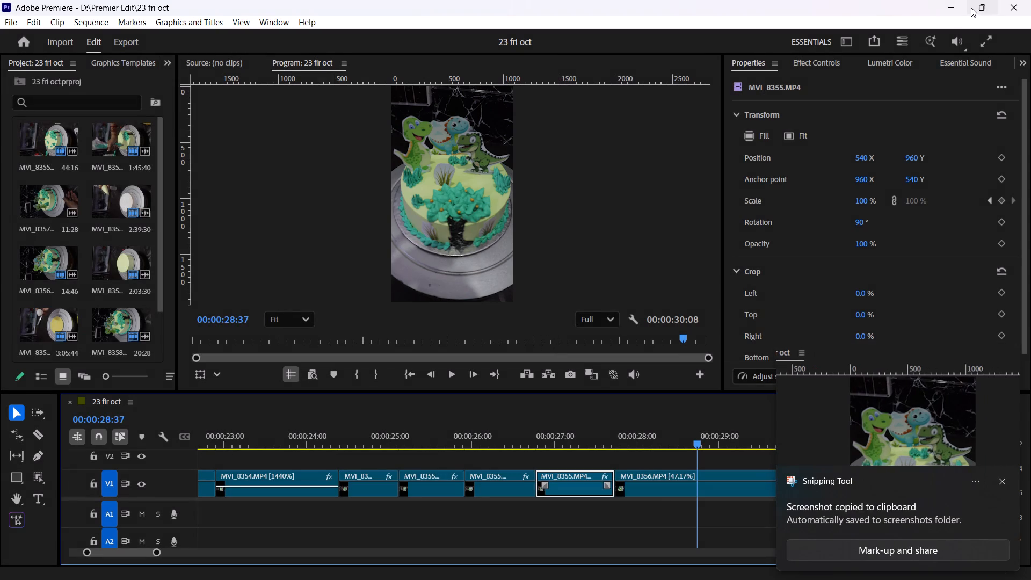
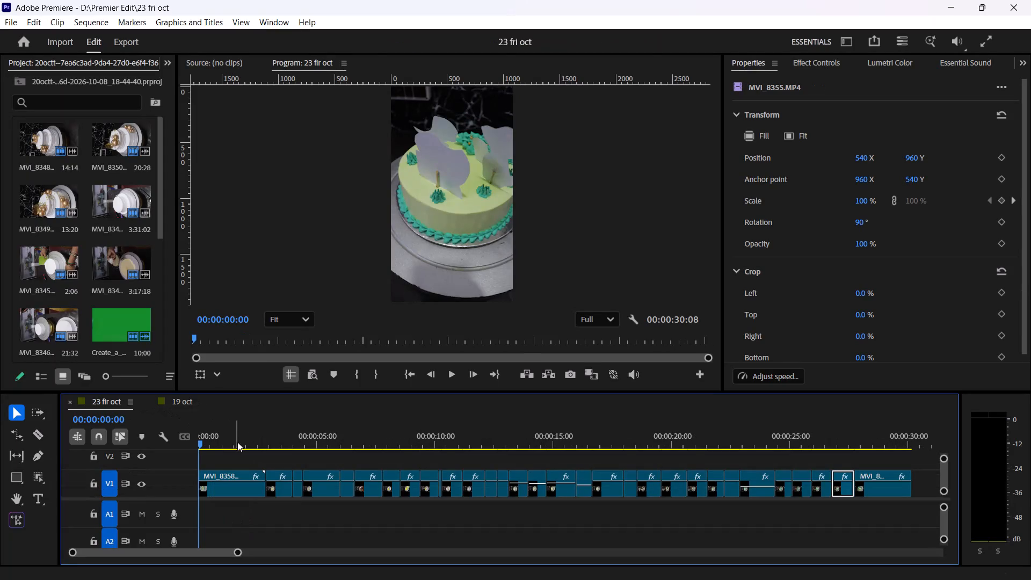
# Paste the copied adjustment layer and Create_a_PREMIUM_SOCIAL_MEDIA.mp4 clip at the start of the 23 fir oct sequence.
pyautogui.moveTo(237, 443); pyautogui.dragTo(90, 459)
pyautogui.hotkey('ctrl', 'v')
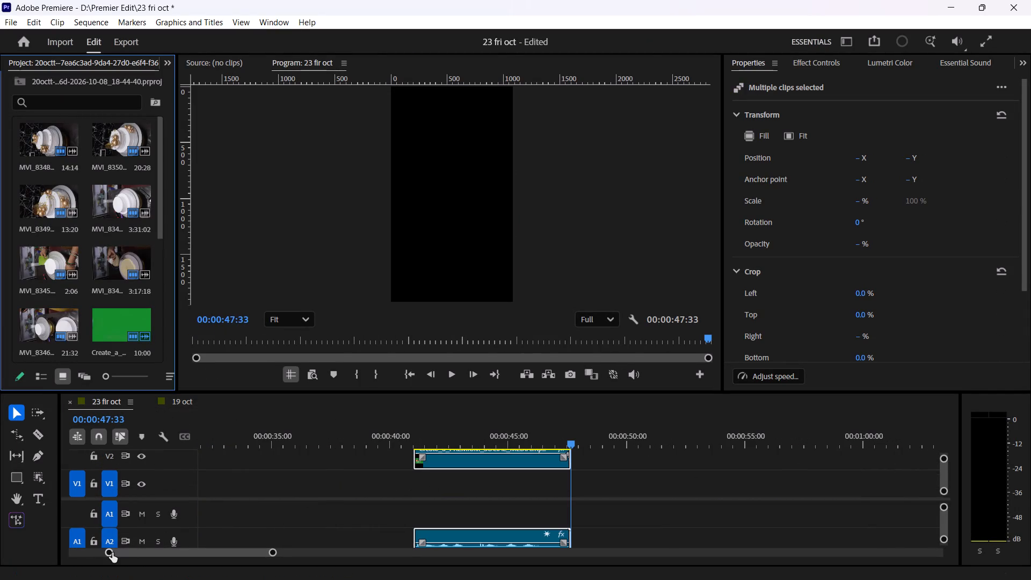
# Move the Create_a_PREMIUM_SOCIAL_MEDIA.mp4 clip and its audio earlier on V2 so it starts at about 00:00:21.
pyautogui.moveTo(107, 556); pyautogui.dragTo(25, 561)
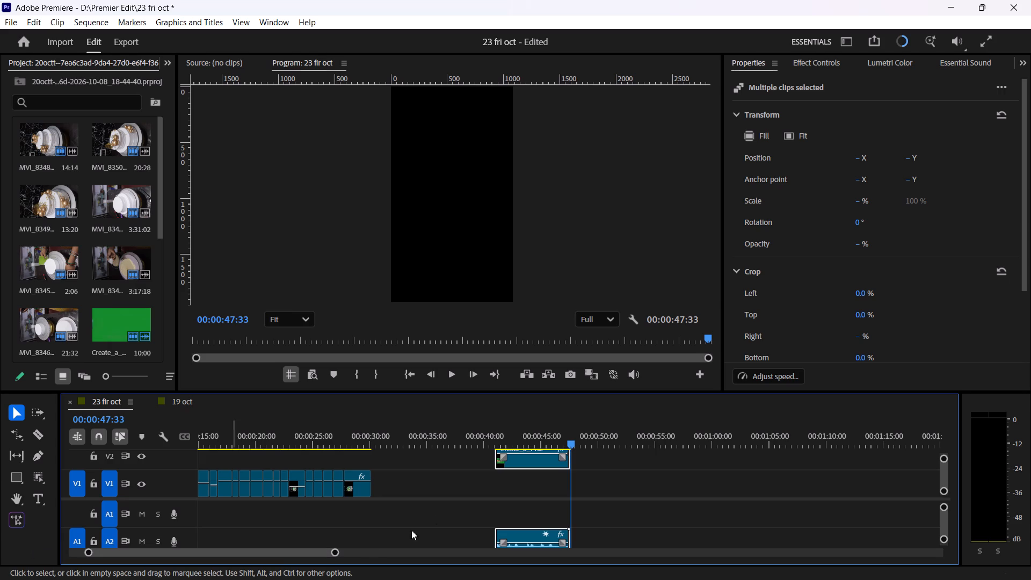
pyautogui.click(945, 459)
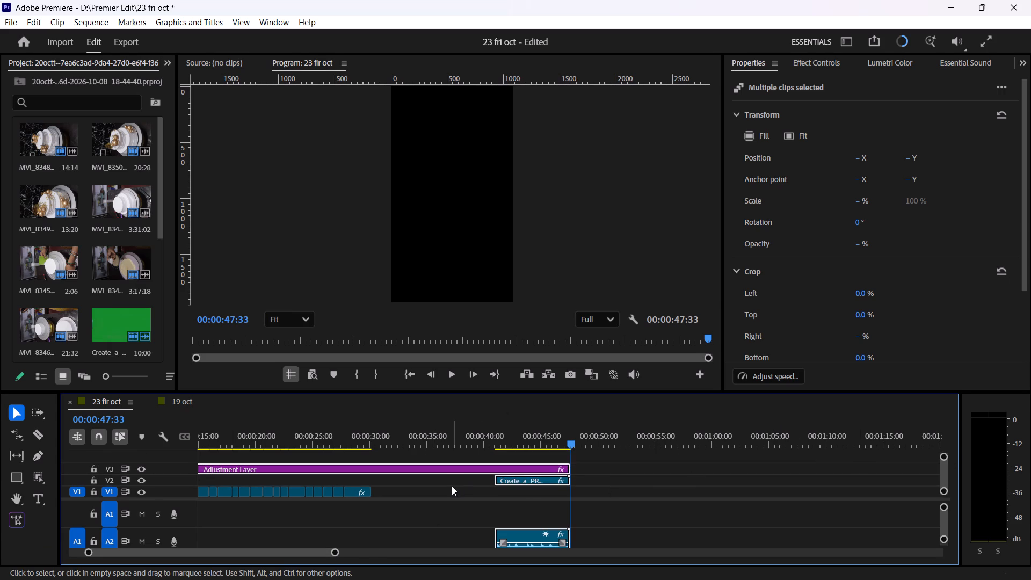
pyautogui.hscroll(4, 452, 486)
pyautogui.click(665, 495)
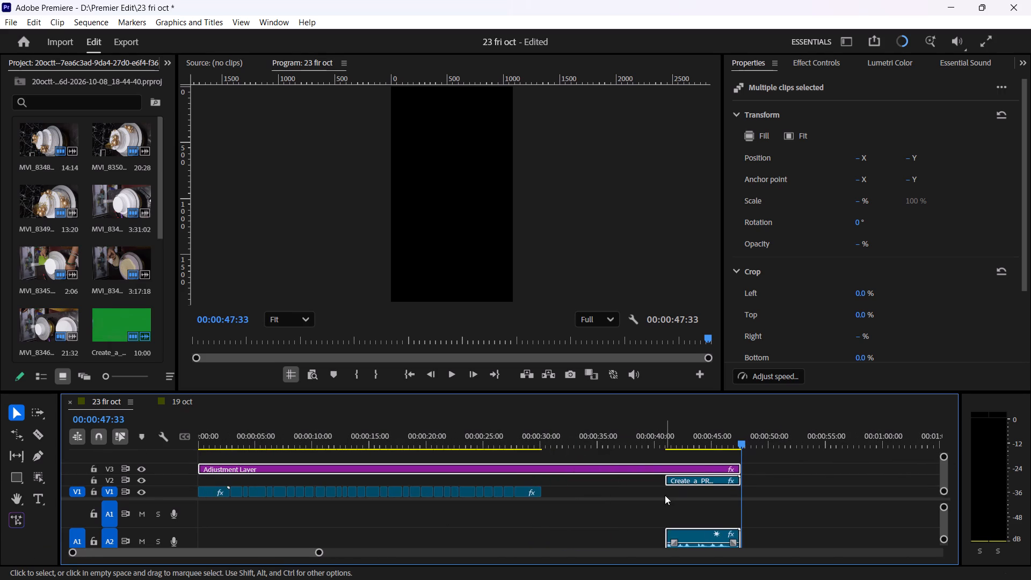
pyautogui.moveTo(693, 481); pyautogui.dragTo(532, 474)
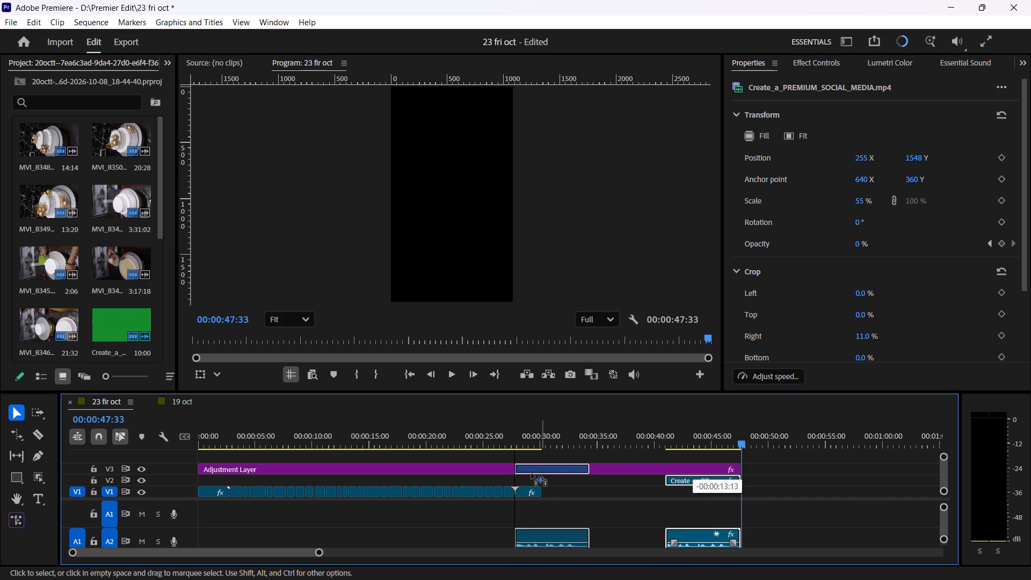
pyautogui.moveTo(532, 474); pyautogui.dragTo(463, 477)
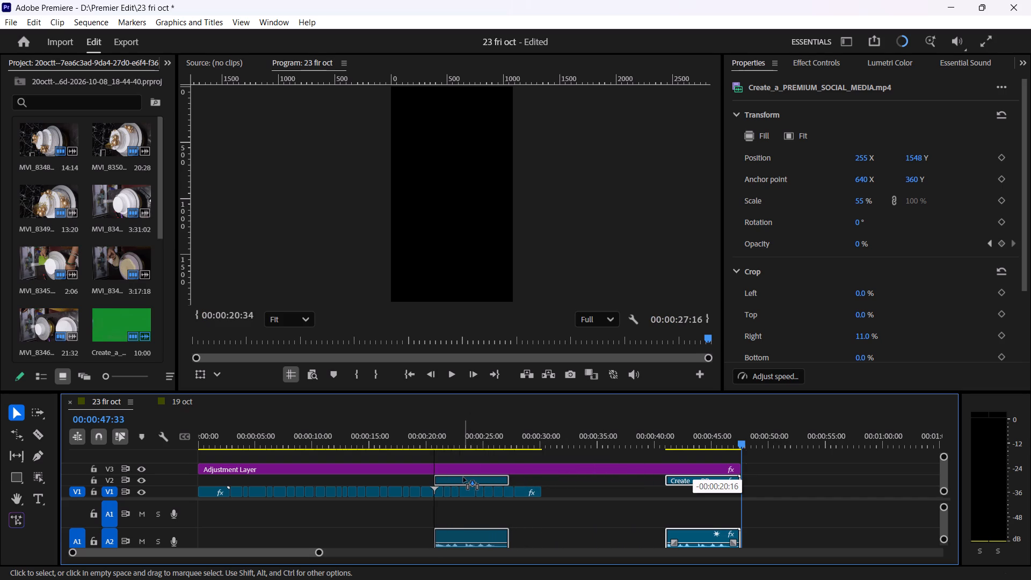
pyautogui.moveTo(463, 477); pyautogui.dragTo(466, 477)
pyautogui.click(582, 483)
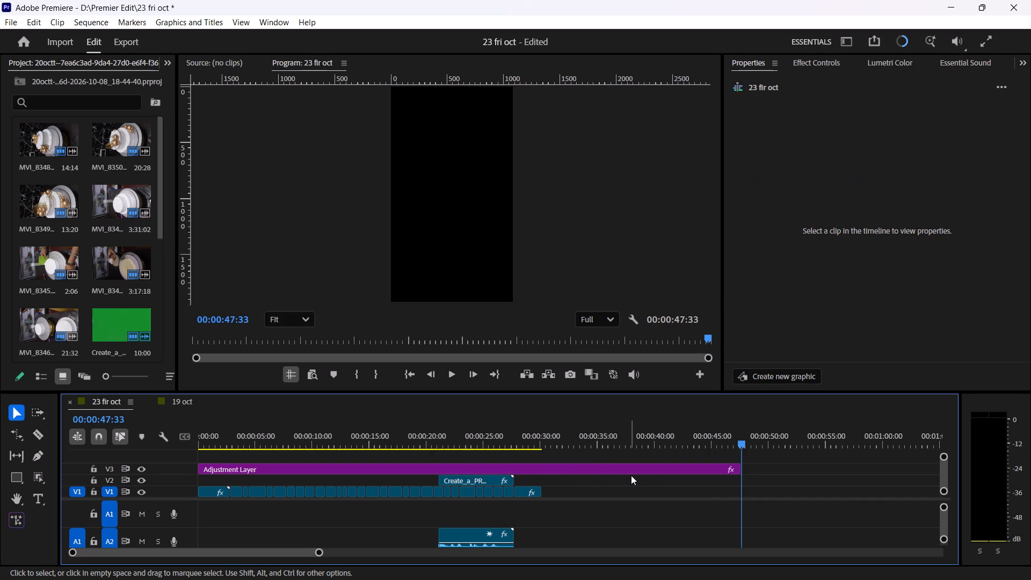
# Trim the end of the V3 adjustment layer to the end of the V1 footage, for a duration of 00:00:30:08.
pyautogui.click(651, 467)
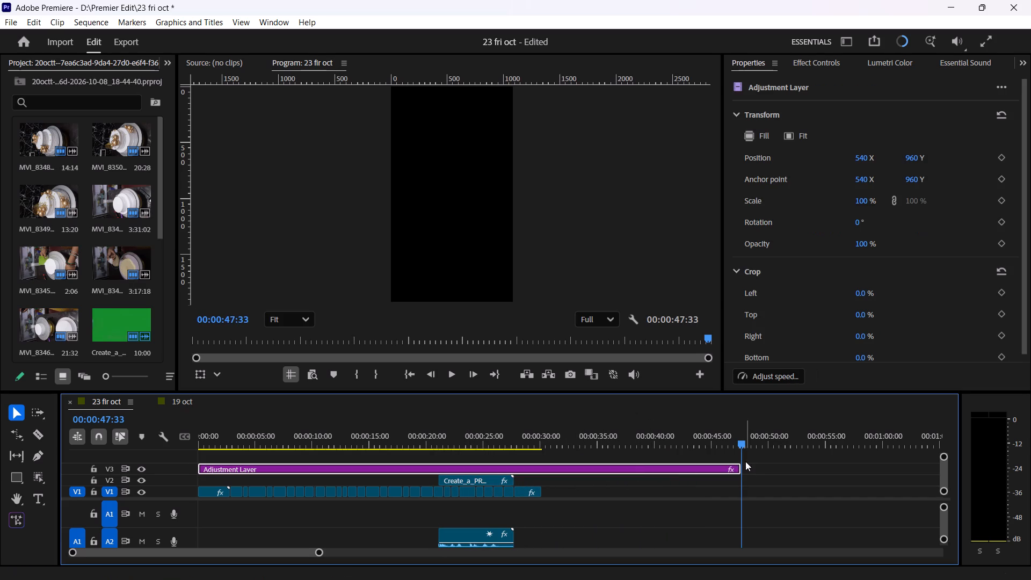
pyautogui.moveTo(739, 469); pyautogui.dragTo(547, 484)
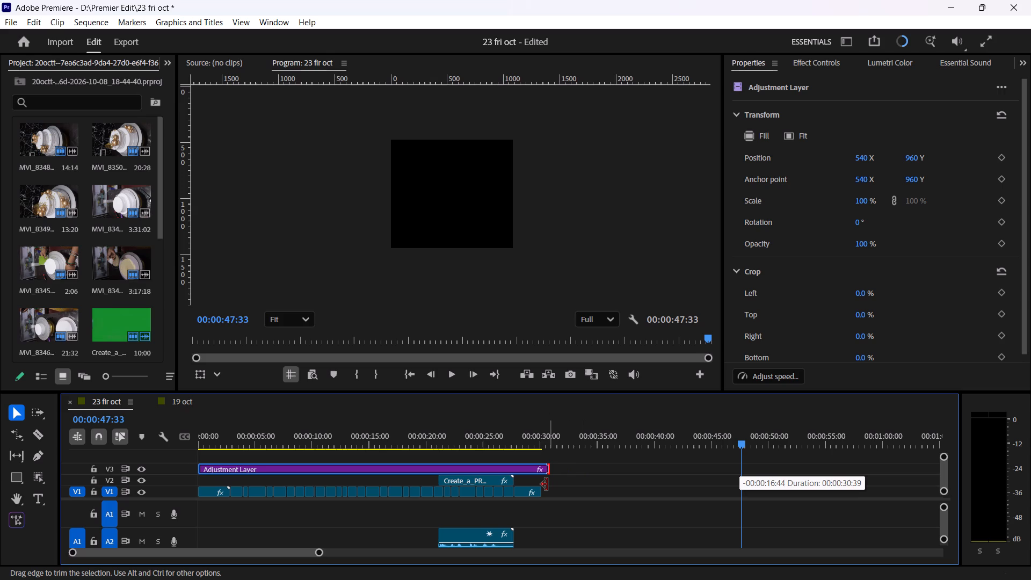
pyautogui.moveTo(547, 484); pyautogui.dragTo(544, 485)
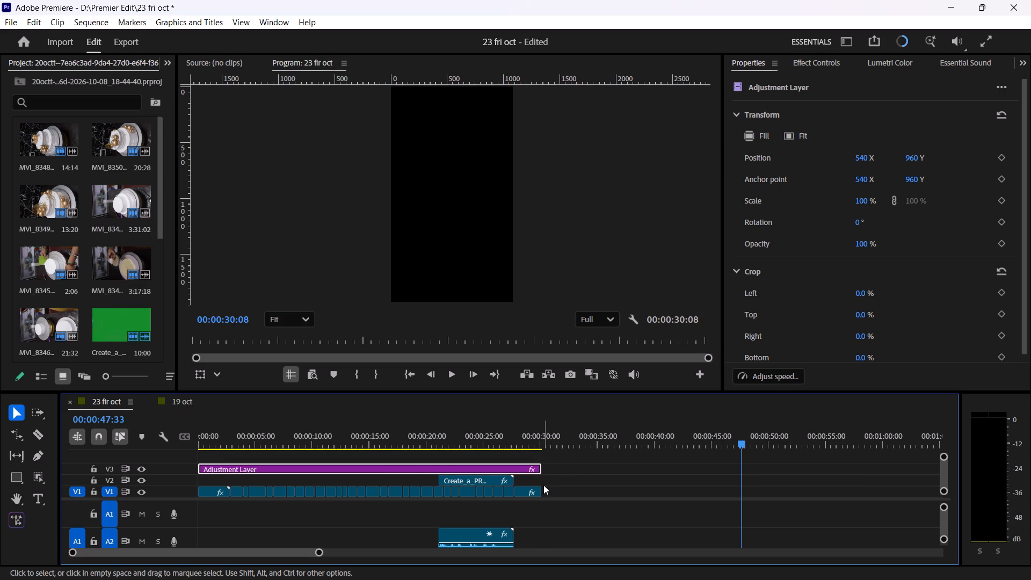
# Scrub the sequence from its start to 00:00:28:09 to check the added layers, and save the project.
pyautogui.moveTo(352, 430); pyautogui.dragTo(107, 448)
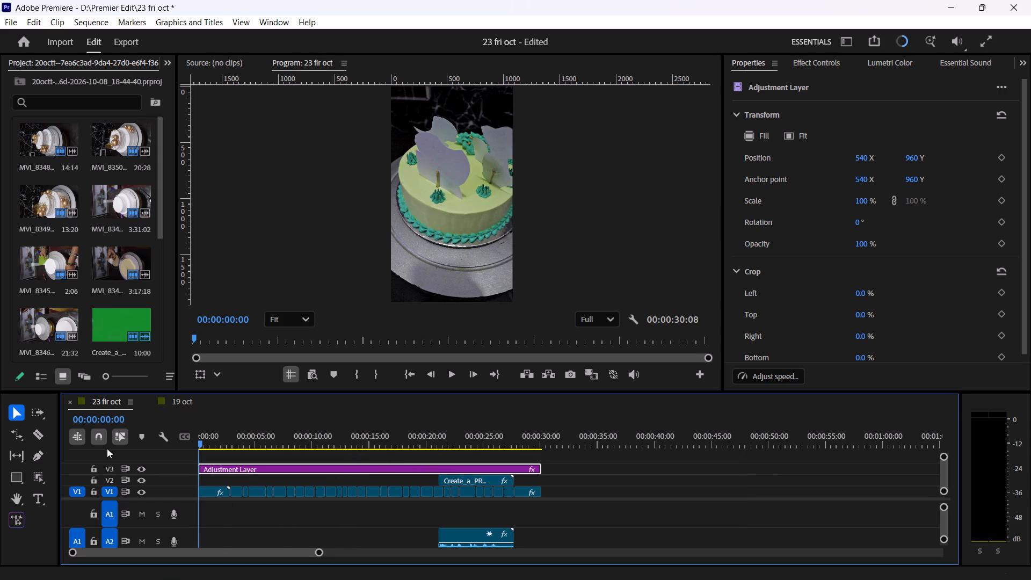
pyautogui.moveTo(107, 448); pyautogui.dragTo(521, 480)
pyautogui.click(553, 510)
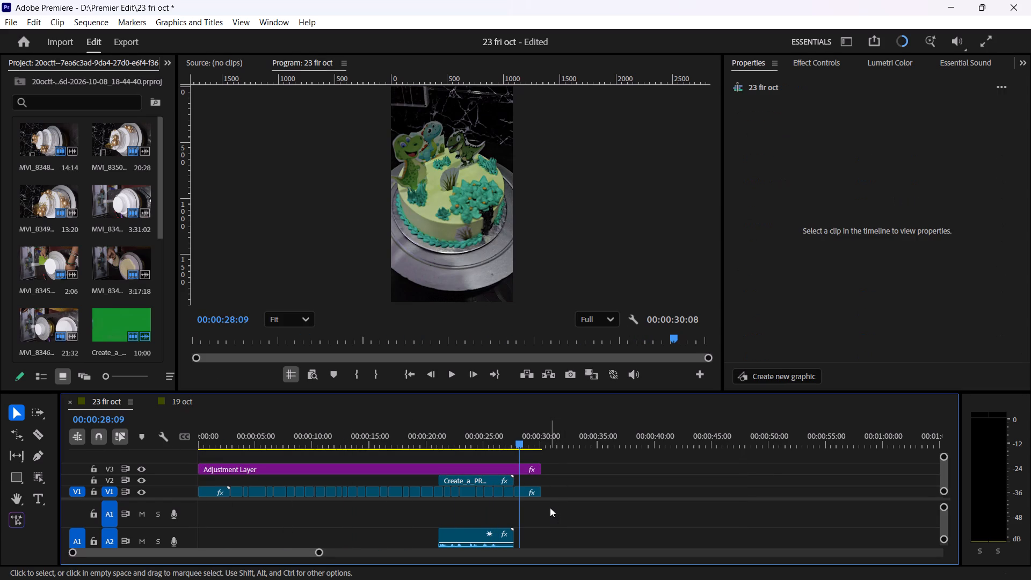
pyautogui.hotkey('ctrl', 's')
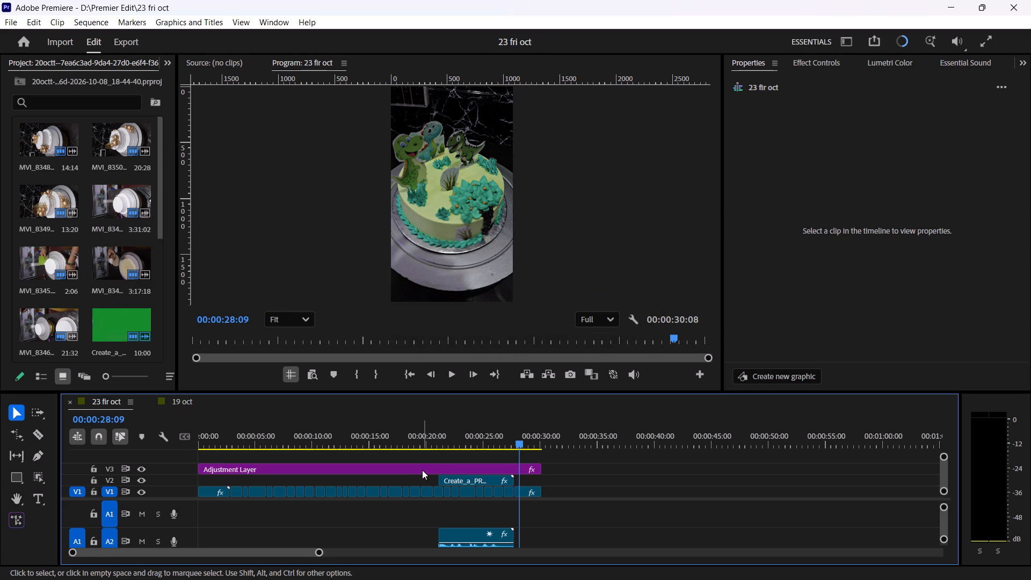
pyautogui.hotkey('ctrl', 's')
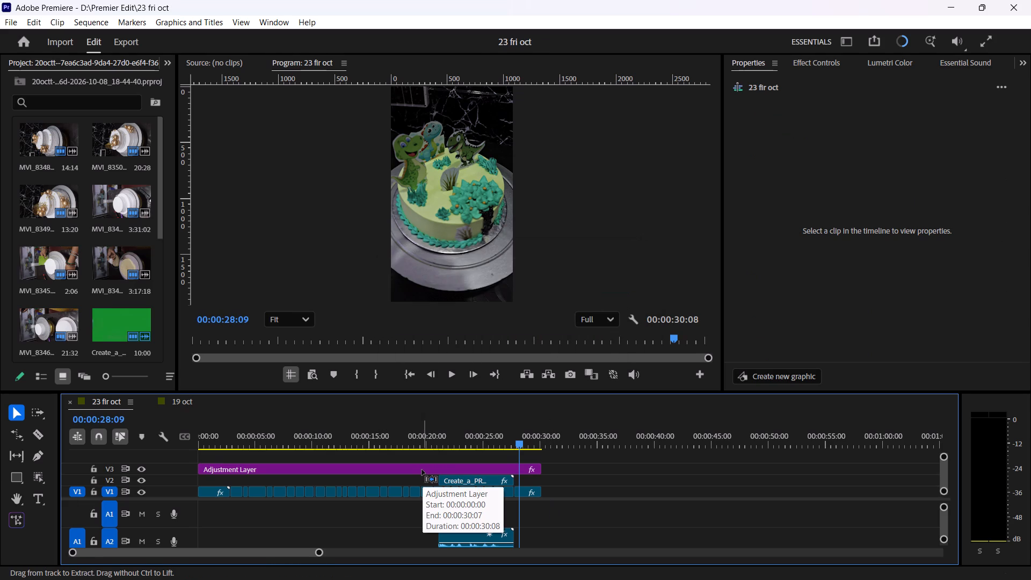
pyautogui.hotkey('ctrl', 's')
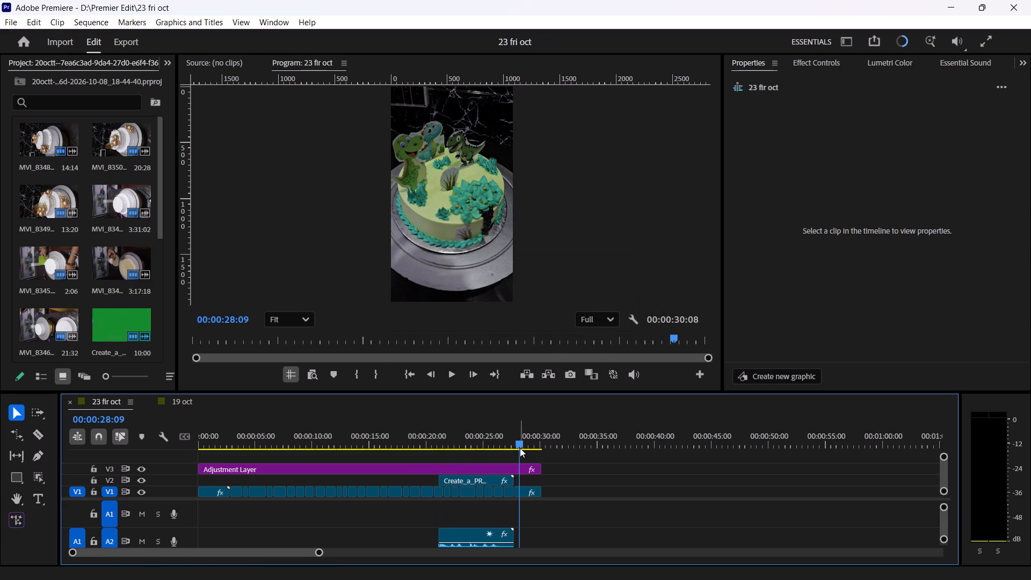
# Save the project and play the sequence from its start to 00:00:16:35 to review the cake-making clips under the adjustment layer.
pyautogui.moveTo(521, 437); pyautogui.dragTo(173, 466)
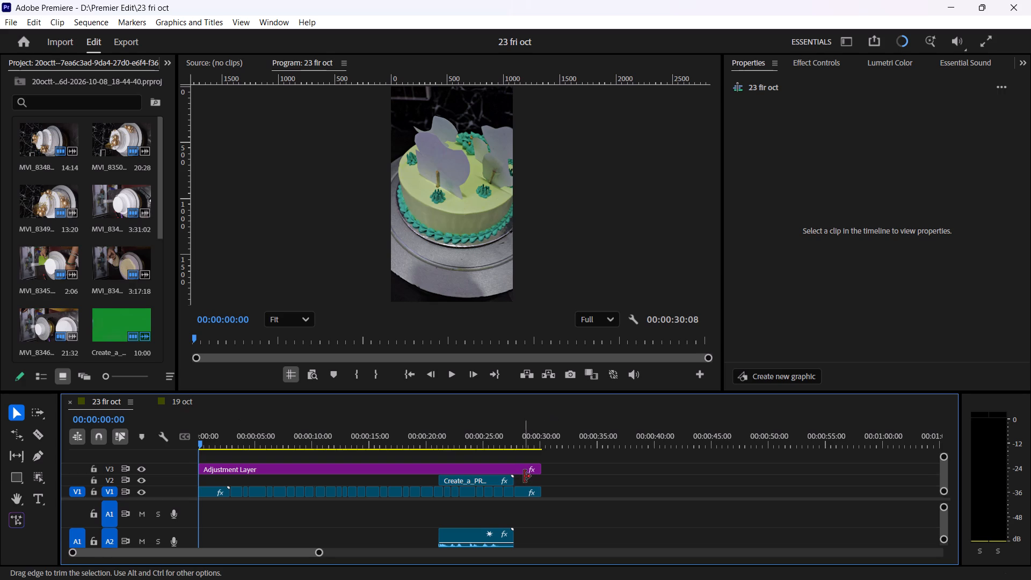
pyautogui.hotkey('ctrl', 's')
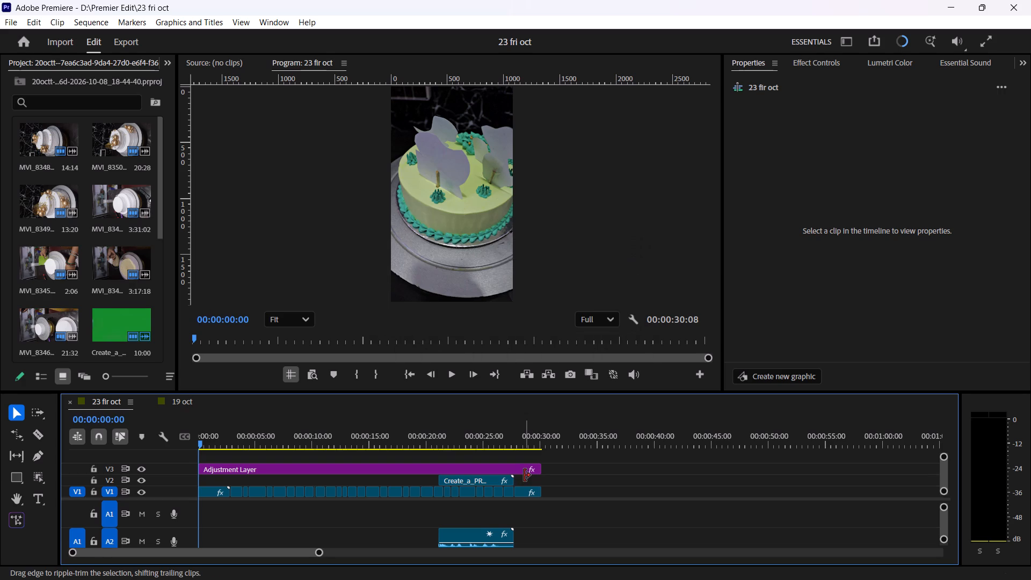
pyautogui.press('space')
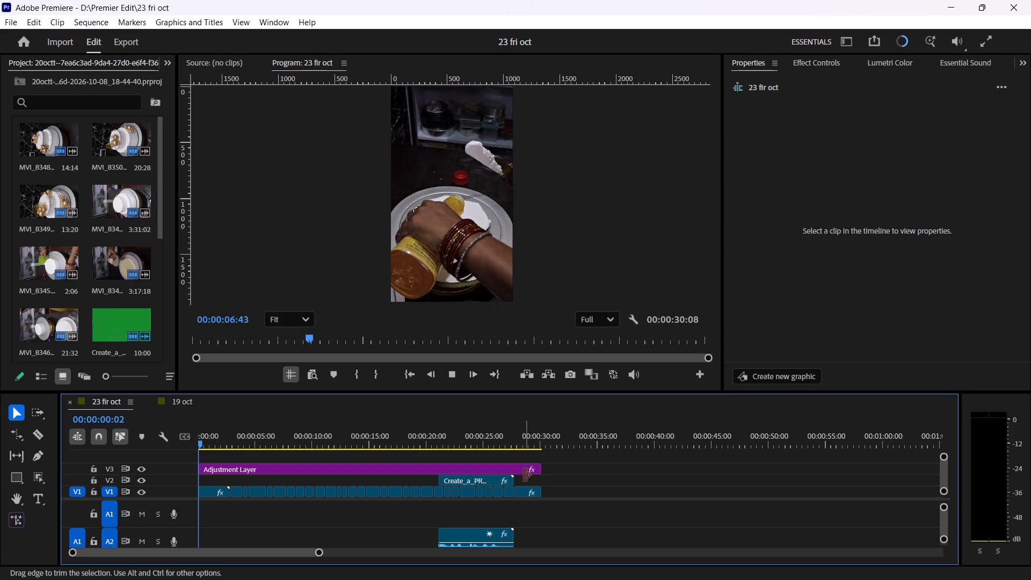
pyautogui.press('space')
pyautogui.press('space')
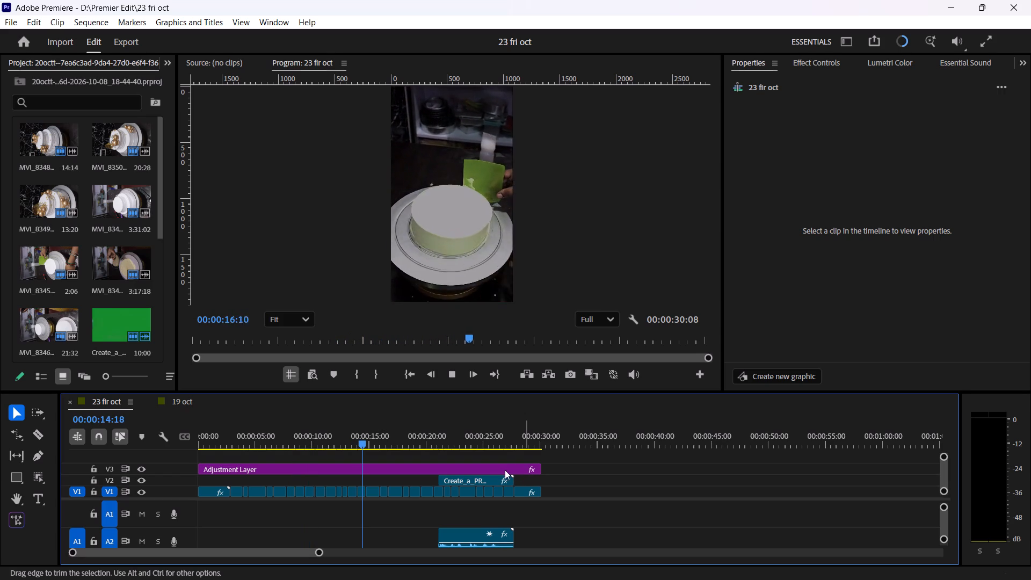
pyautogui.press('space')
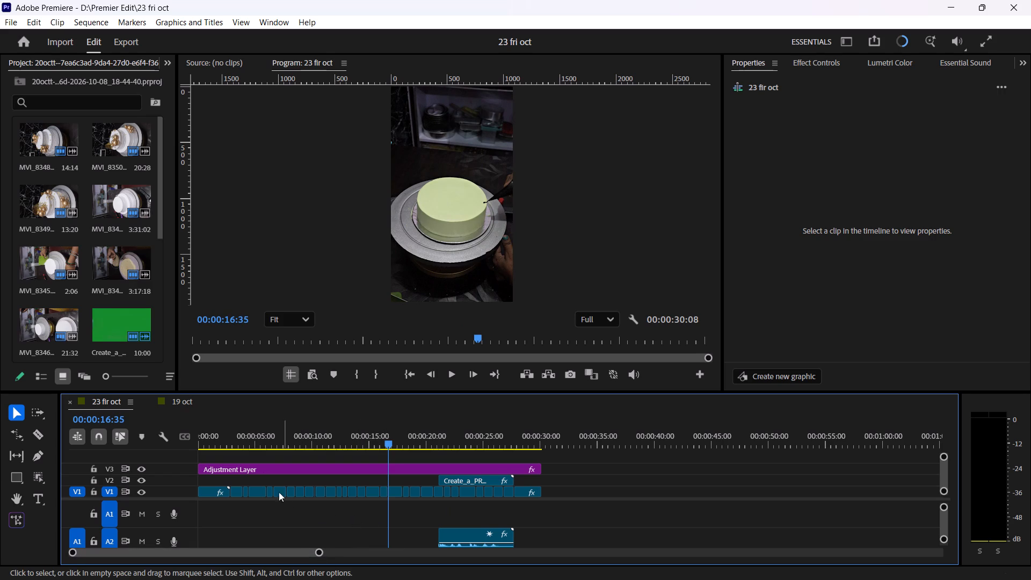
# Select the opening MVI_8358 clip and the adjoining MVI_8351 clip, and find the Lights & Blurs video transitions for their cut.
pyautogui.moveTo(236, 436); pyautogui.dragTo(233, 443)
pyautogui.moveTo(320, 553); pyautogui.dragTo(318, 556)
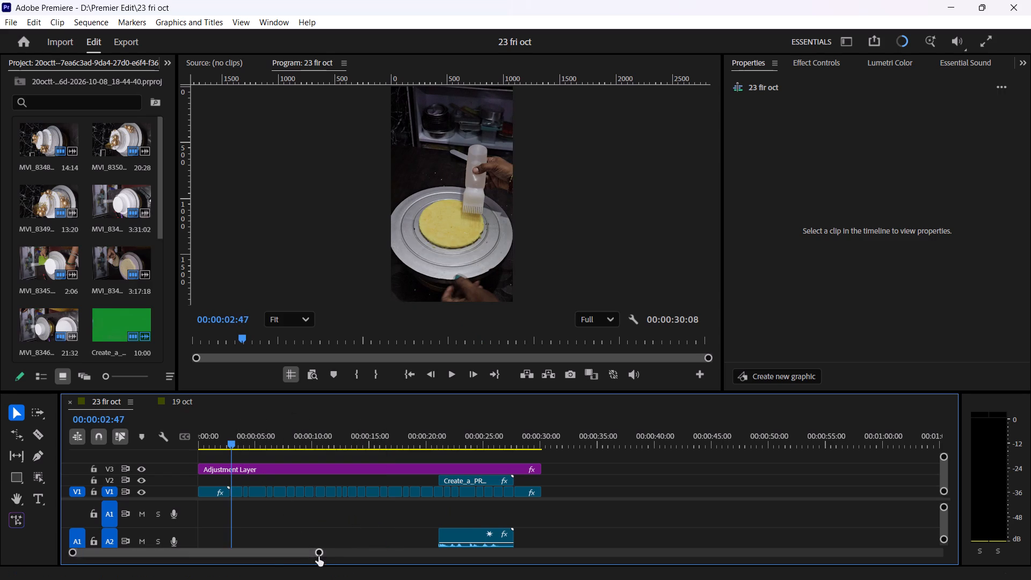
pyautogui.moveTo(318, 556); pyautogui.dragTo(158, 557)
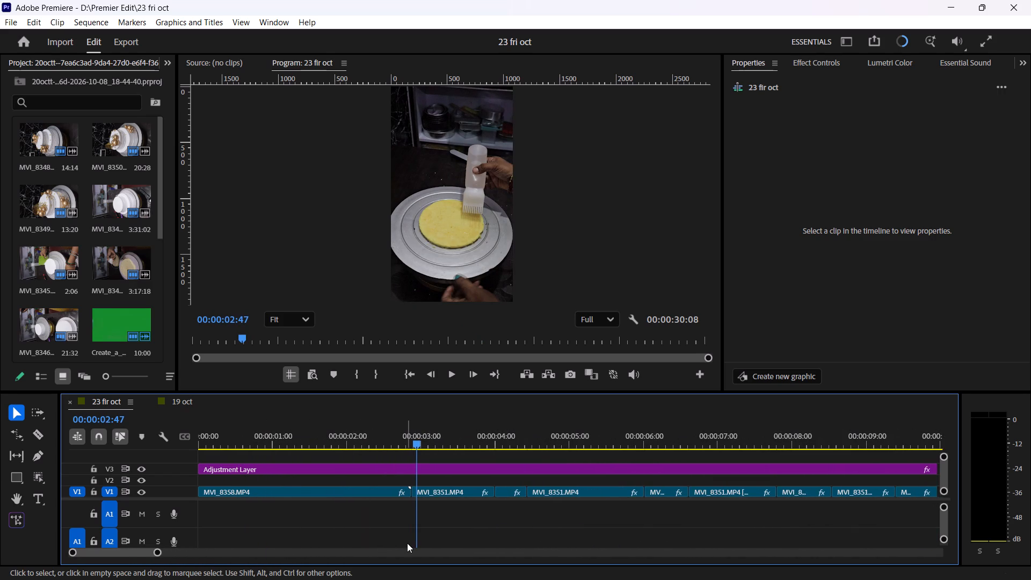
pyautogui.moveTo(448, 509); pyautogui.dragTo(408, 490)
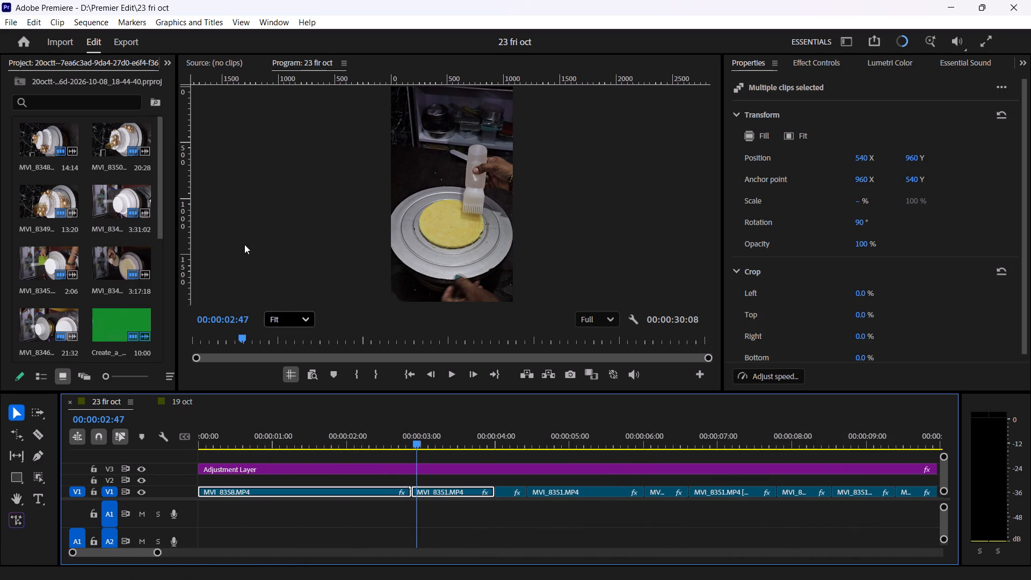
pyautogui.click(167, 60)
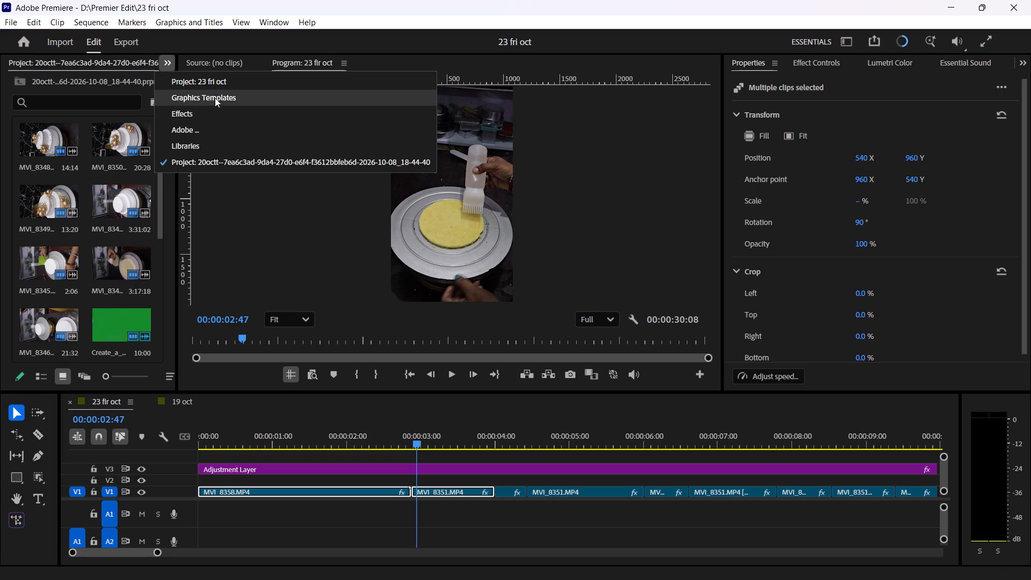
pyautogui.click(209, 119)
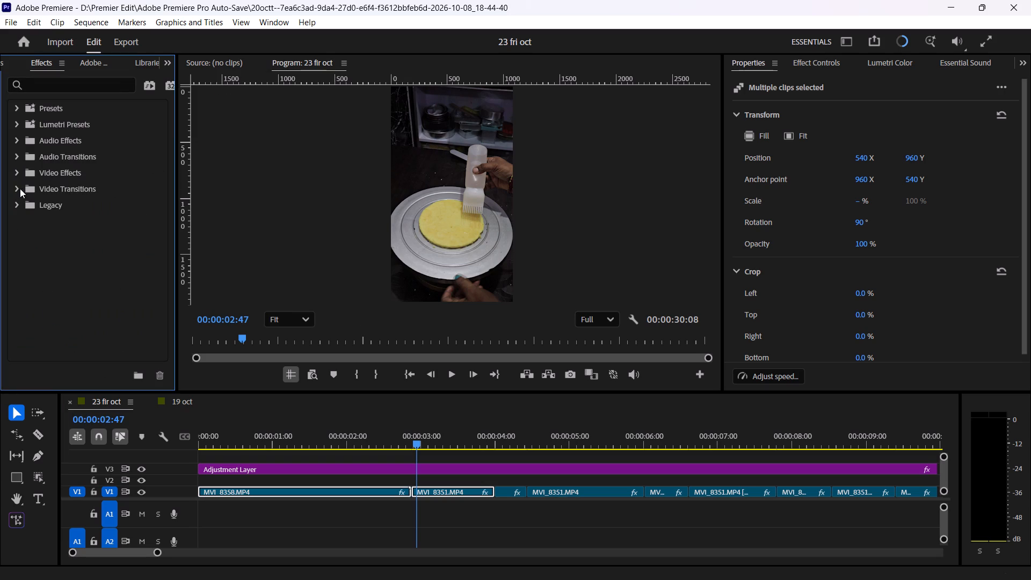
pyautogui.click(12, 188)
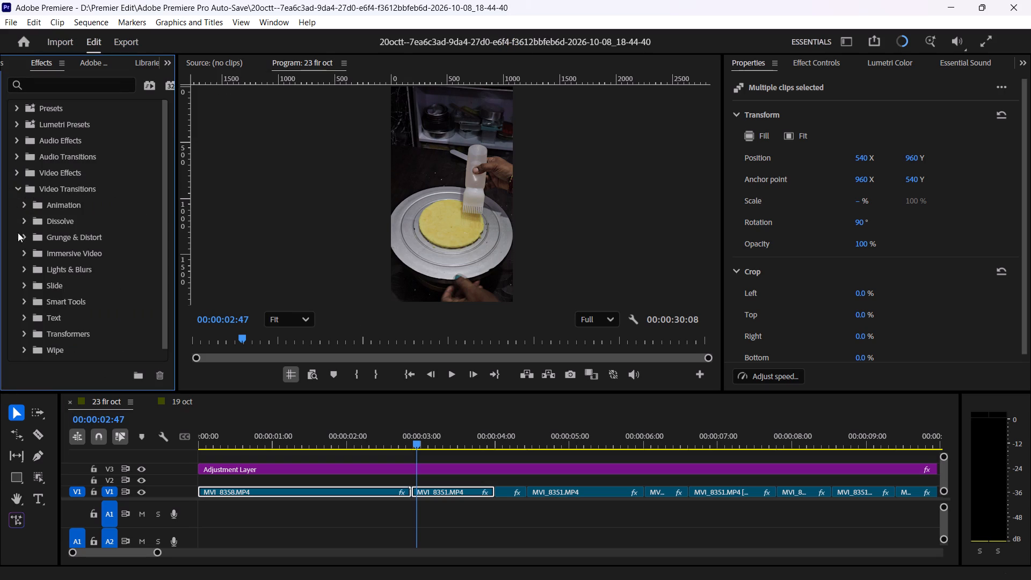
pyautogui.click(22, 269)
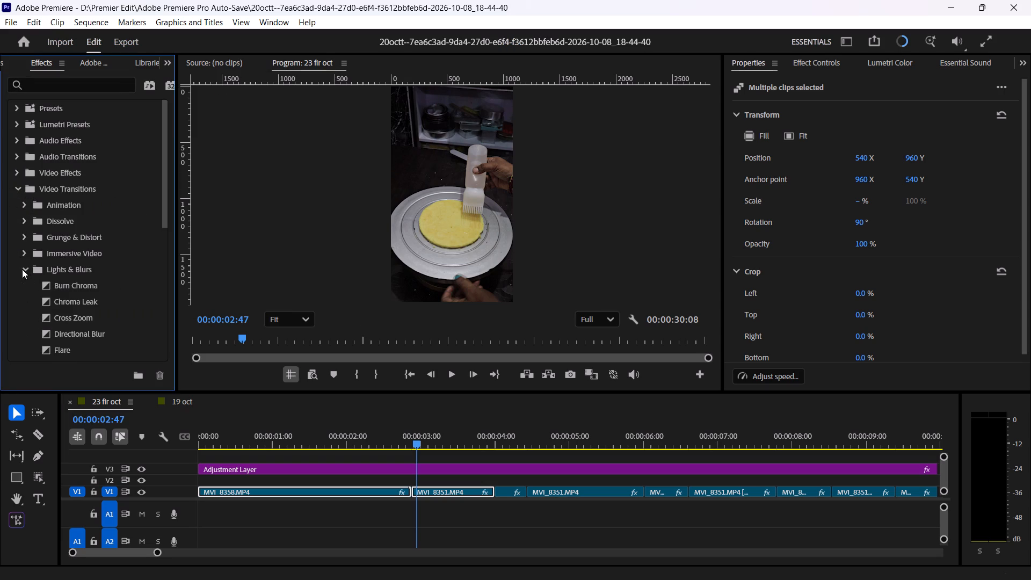
pyautogui.scroll(-6, 67, 288)
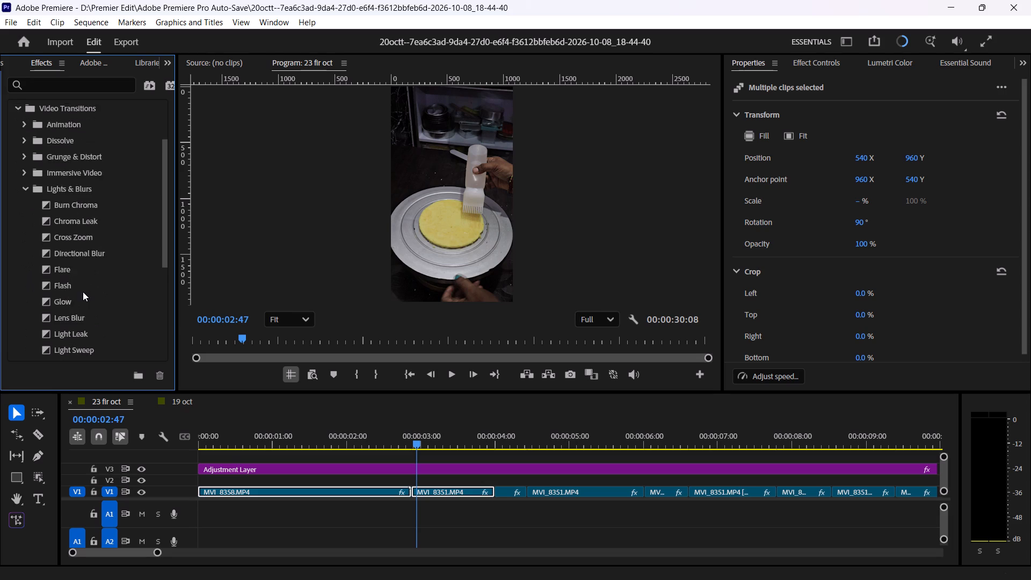
pyautogui.scroll(-1, 83, 292)
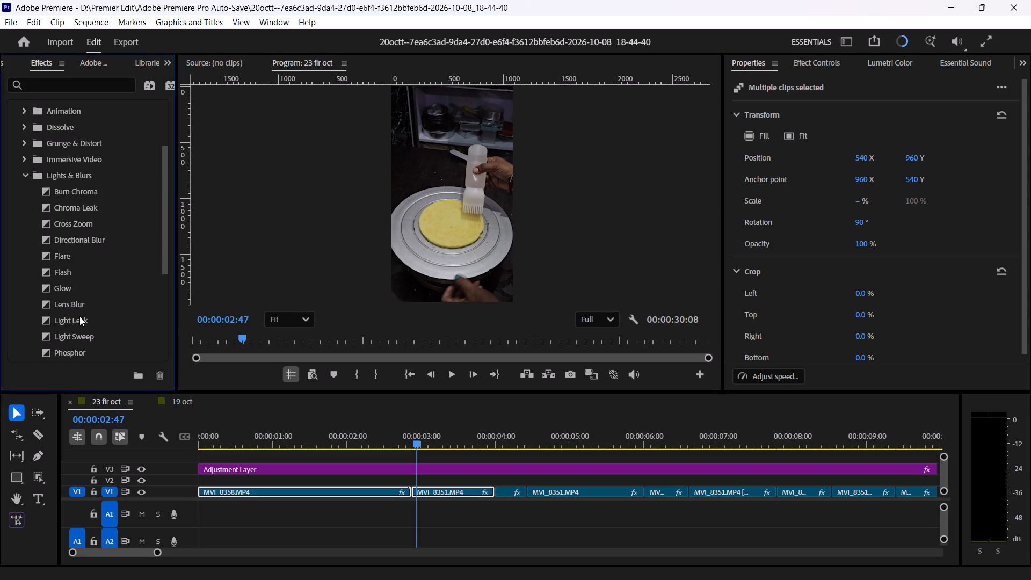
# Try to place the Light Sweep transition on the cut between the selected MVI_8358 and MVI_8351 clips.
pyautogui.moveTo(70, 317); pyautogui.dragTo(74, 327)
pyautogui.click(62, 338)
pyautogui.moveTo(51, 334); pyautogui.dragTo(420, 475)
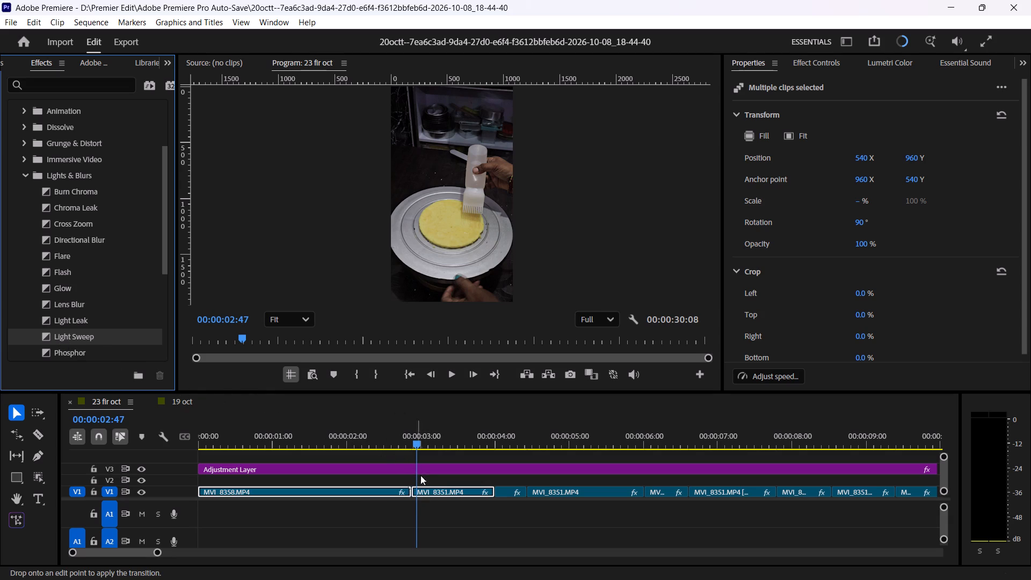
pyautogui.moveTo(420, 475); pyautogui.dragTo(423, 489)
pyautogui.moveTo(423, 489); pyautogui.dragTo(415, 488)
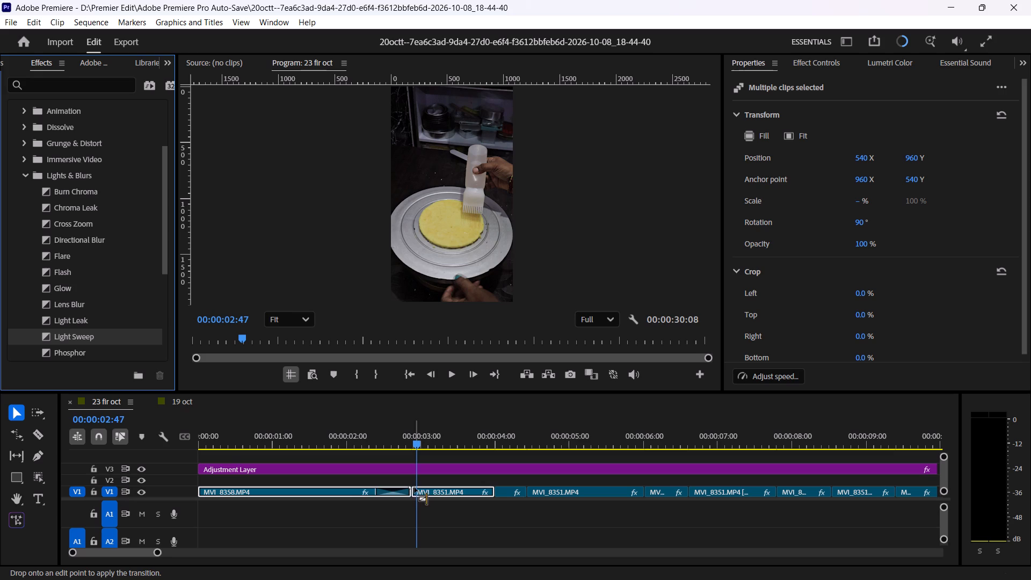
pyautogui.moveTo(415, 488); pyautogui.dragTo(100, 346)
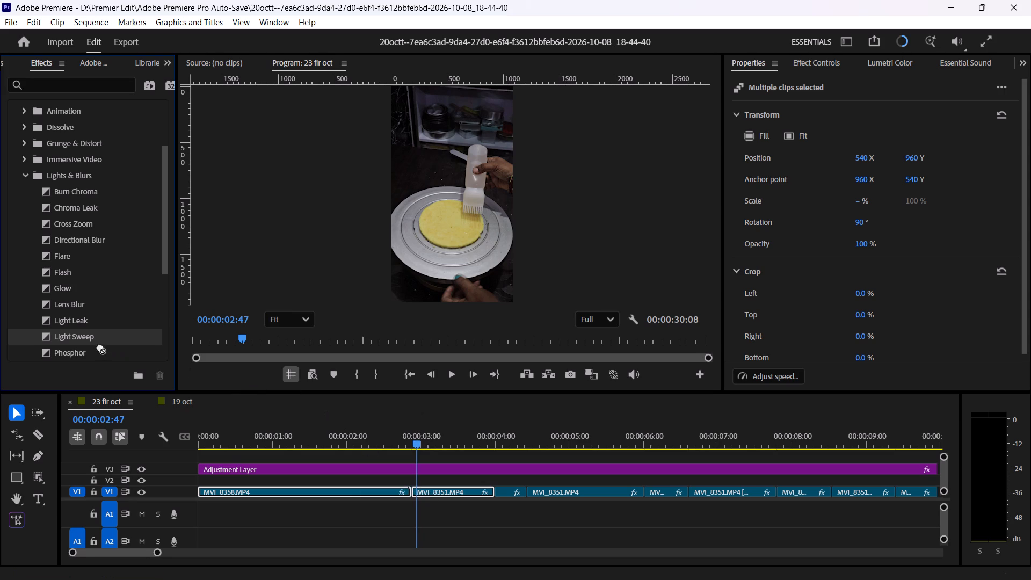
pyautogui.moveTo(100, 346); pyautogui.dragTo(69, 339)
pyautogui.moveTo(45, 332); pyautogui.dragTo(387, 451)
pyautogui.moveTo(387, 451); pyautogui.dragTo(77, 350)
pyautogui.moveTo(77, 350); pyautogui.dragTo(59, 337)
# Deselect the clips, apply the Light Sweep transition to the end of the opening MVI_8358 clip, and play through it.
pyautogui.moveTo(418, 443); pyautogui.dragTo(439, 443)
pyautogui.click(422, 505)
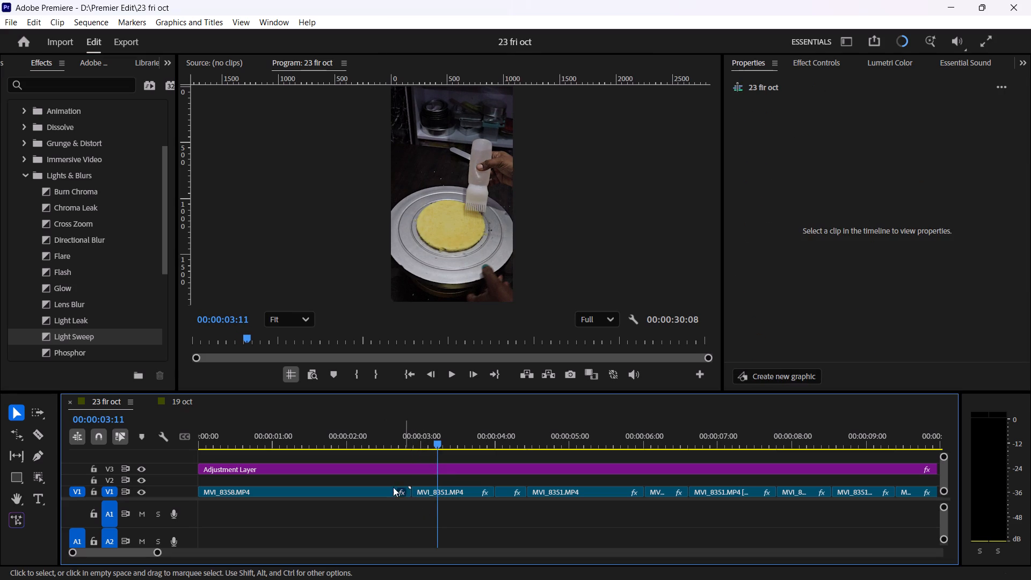
pyautogui.moveTo(45, 335); pyautogui.dragTo(47, 336)
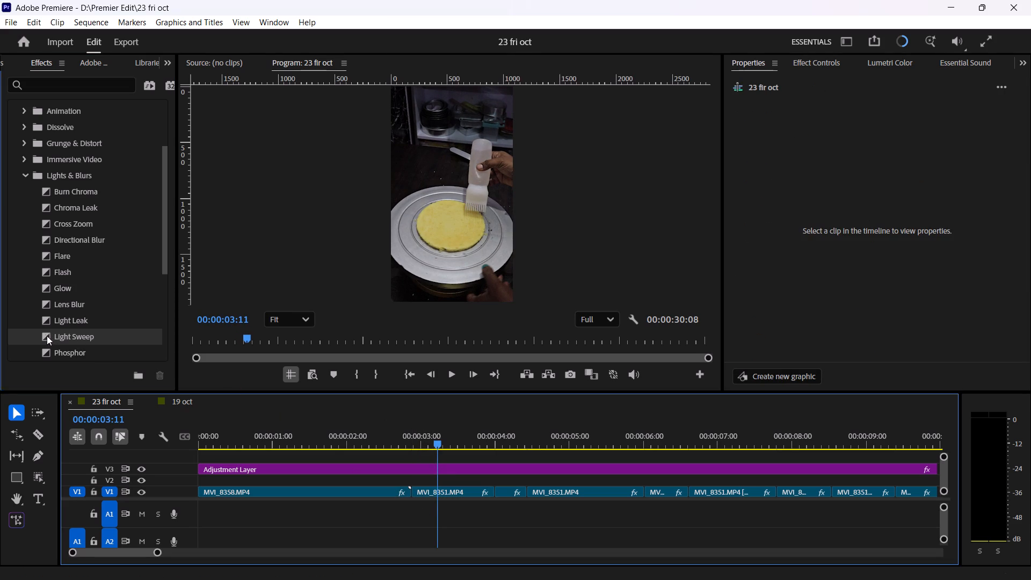
pyautogui.moveTo(47, 336); pyautogui.dragTo(412, 489)
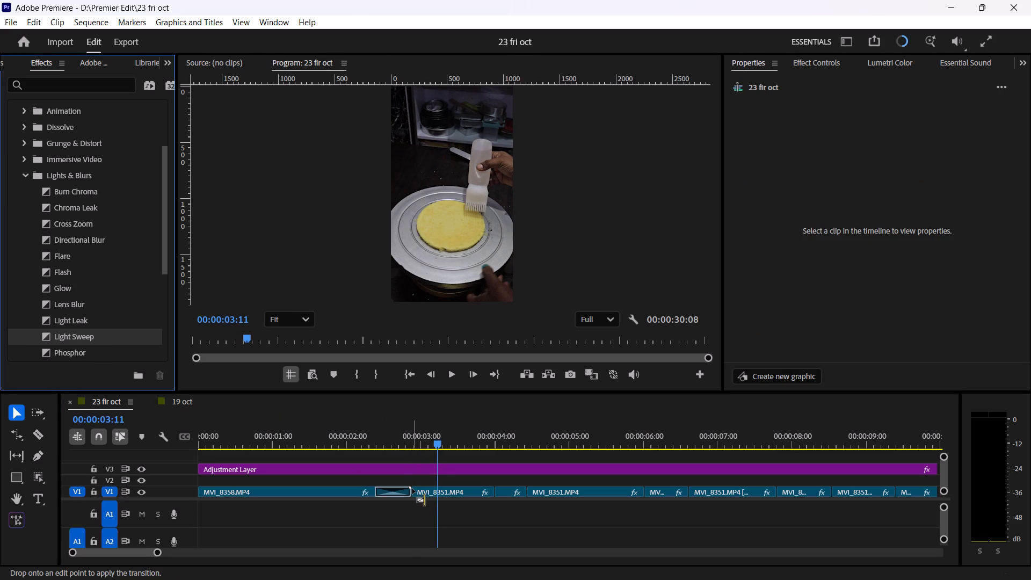
pyautogui.moveTo(412, 489); pyautogui.dragTo(419, 490)
pyautogui.moveTo(419, 490); pyautogui.dragTo(502, 506)
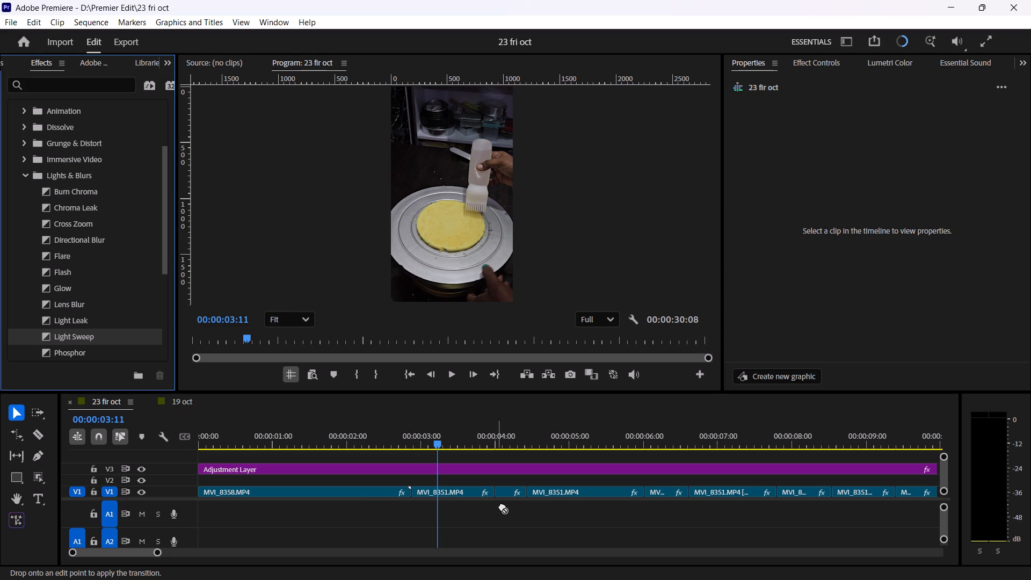
pyautogui.moveTo(502, 506); pyautogui.dragTo(447, 489)
pyautogui.moveTo(447, 489); pyautogui.dragTo(424, 492)
pyautogui.moveTo(424, 492); pyautogui.dragTo(422, 490)
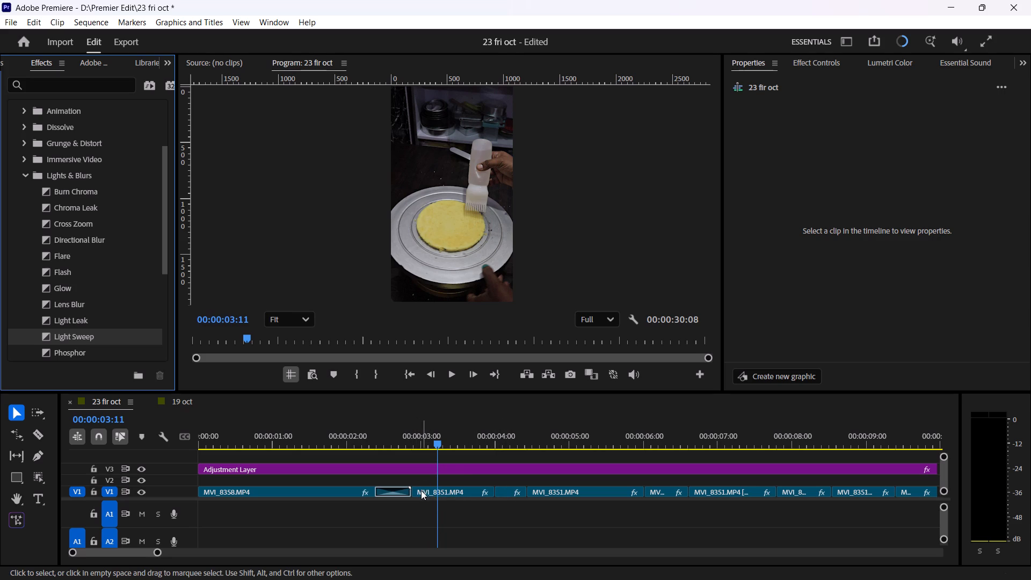
pyautogui.moveTo(357, 446); pyautogui.dragTo(416, 460)
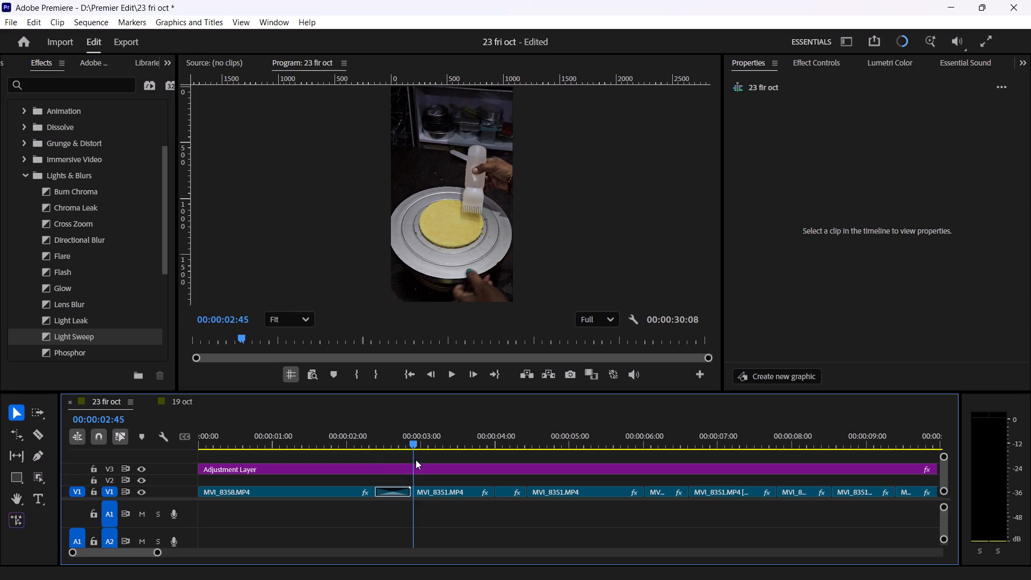
pyautogui.moveTo(416, 460); pyautogui.dragTo(381, 469)
pyautogui.press('space')
pyautogui.press('space')
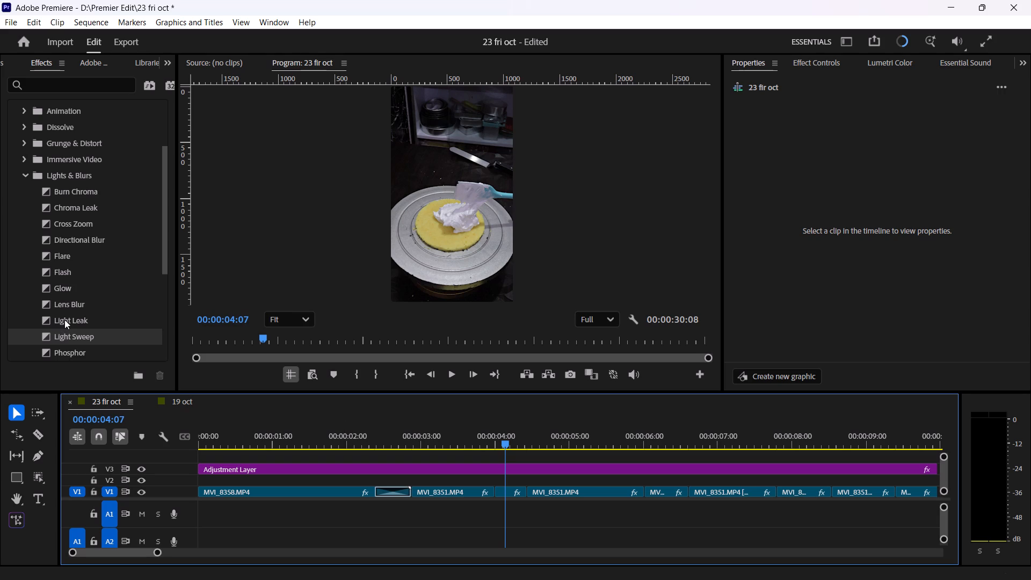
# Apply the Light Leak transition to the V1 cut near 00:00:04:22, shorten it slightly, and play through it.
pyautogui.moveTo(65, 319); pyautogui.dragTo(528, 494)
pyautogui.moveTo(543, 490); pyautogui.dragTo(537, 494)
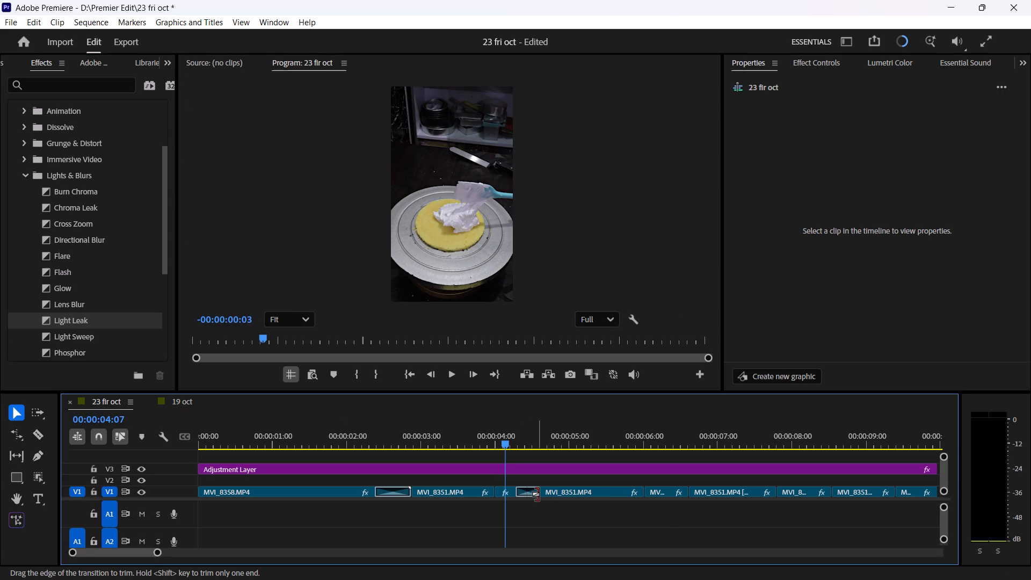
pyautogui.press('space')
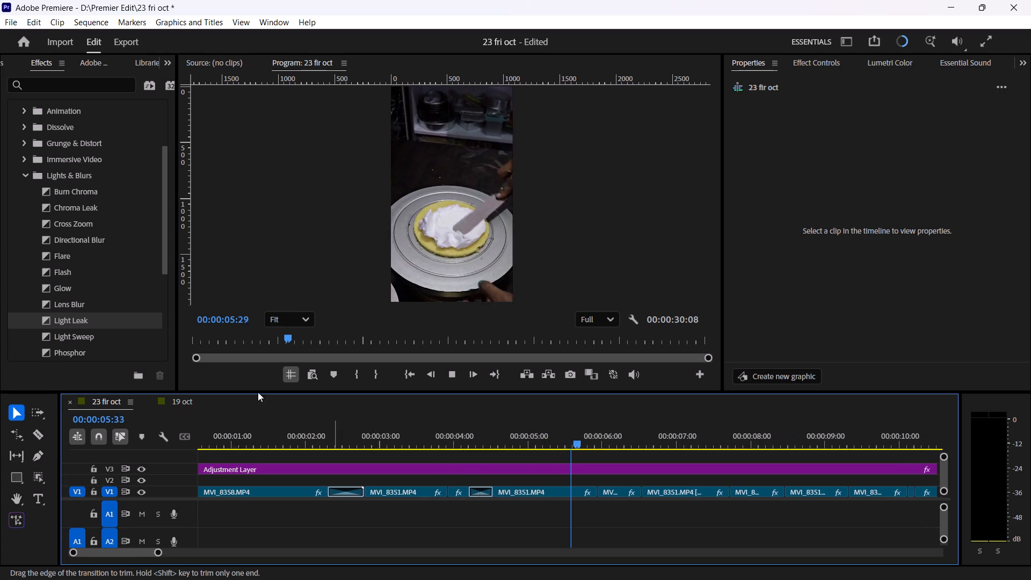
pyautogui.press('space')
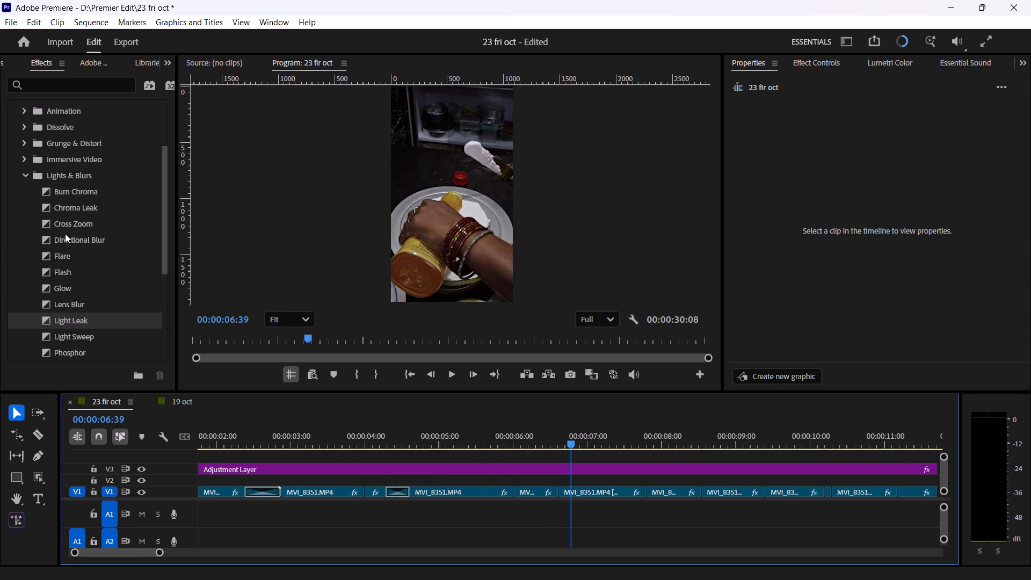
# Apply the Cross Zoom transition to the V1 cut near 00:00:06:31, shorten it slightly, and play on to 00:00:08:03.
pyautogui.moveTo(68, 225); pyautogui.dragTo(562, 490)
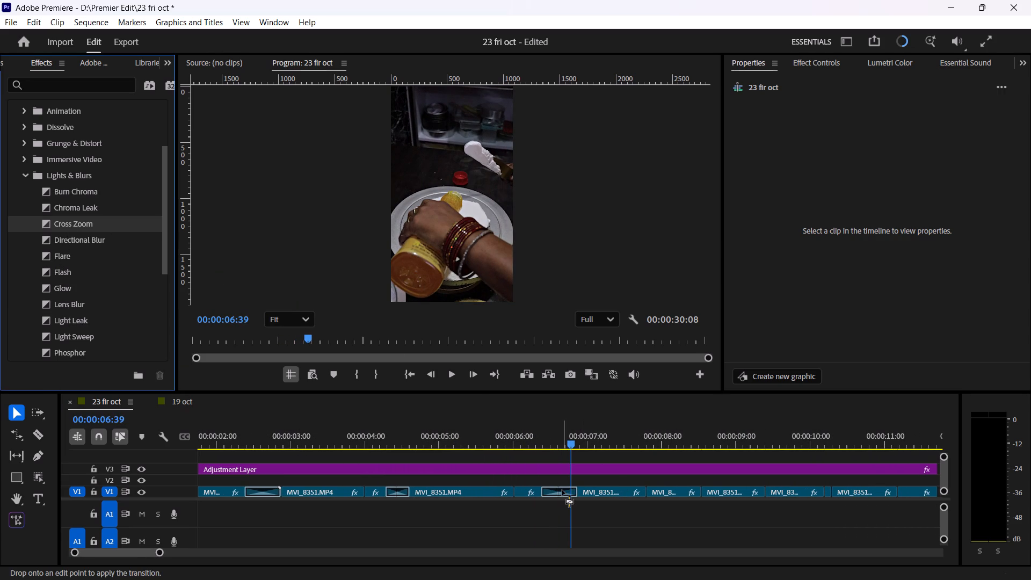
pyautogui.moveTo(562, 490); pyautogui.dragTo(562, 490)
pyautogui.moveTo(575, 492); pyautogui.dragTo(570, 495)
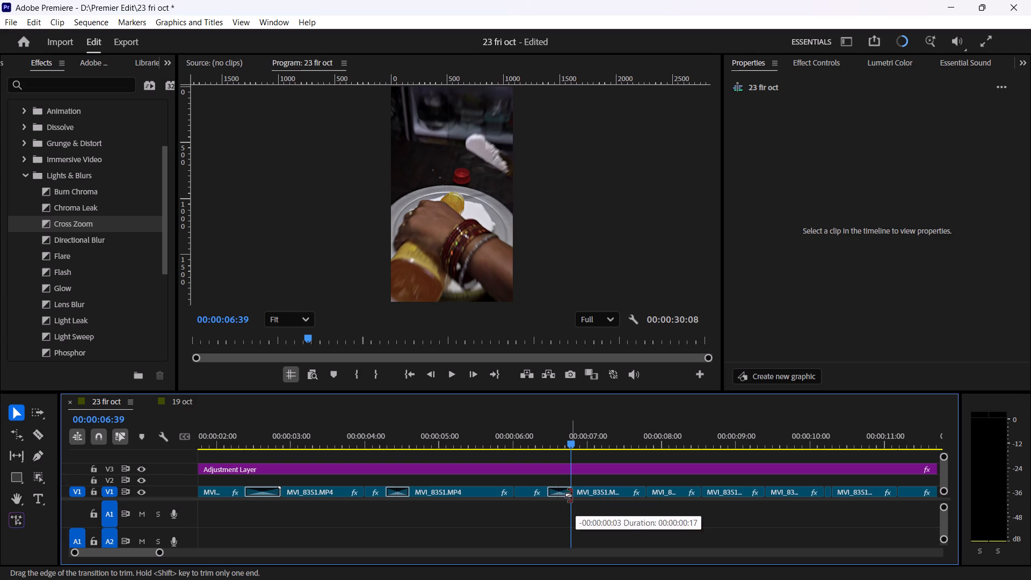
pyautogui.moveTo(570, 495); pyautogui.dragTo(569, 495)
pyautogui.click(527, 432)
pyautogui.press('space')
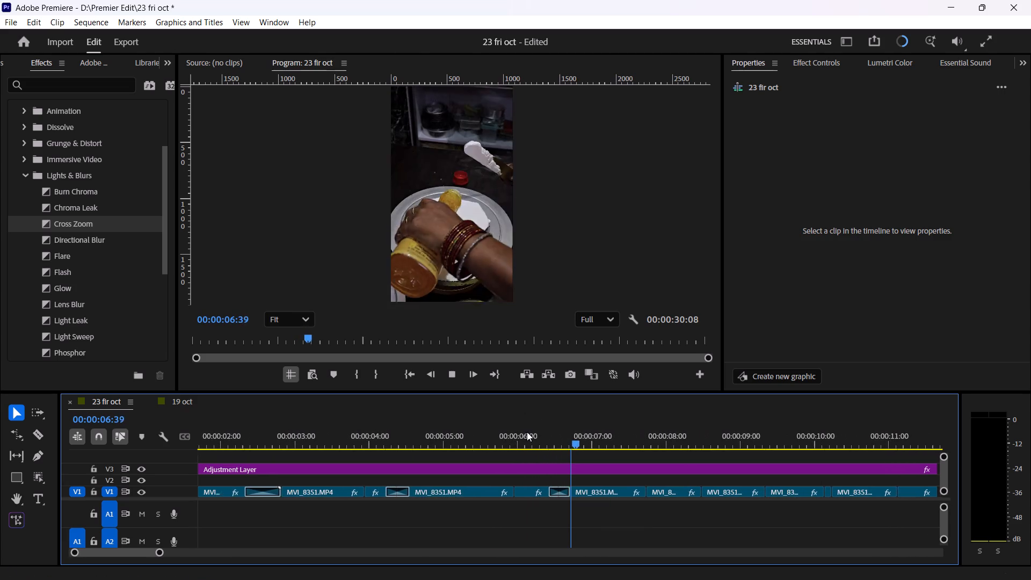
pyautogui.press('space')
pyautogui.press('space')
pyautogui.press('space')
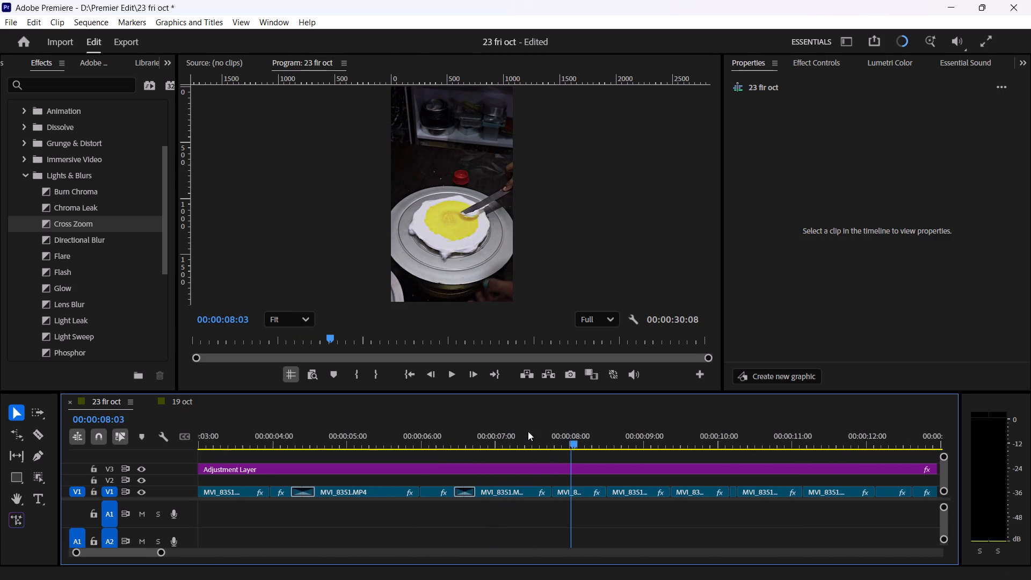
# Apply the Zoom Blur transition to the V1 cut near 00:00:07:40, shorten it slightly, and play through it to check the effect.
pyautogui.scroll(-4, 78, 301)
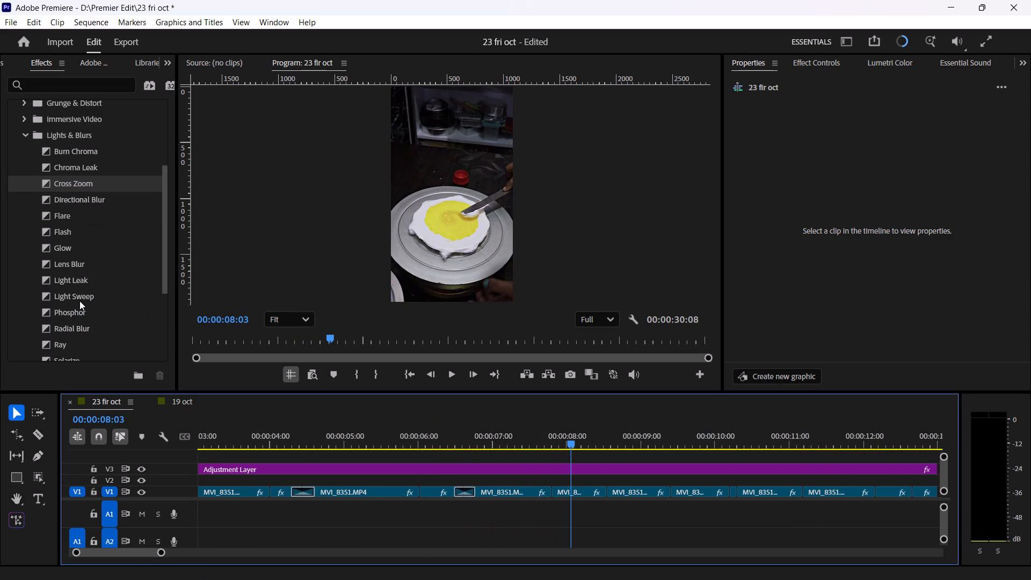
pyautogui.scroll(-4, 79, 301)
pyautogui.moveTo(71, 326); pyautogui.dragTo(79, 326)
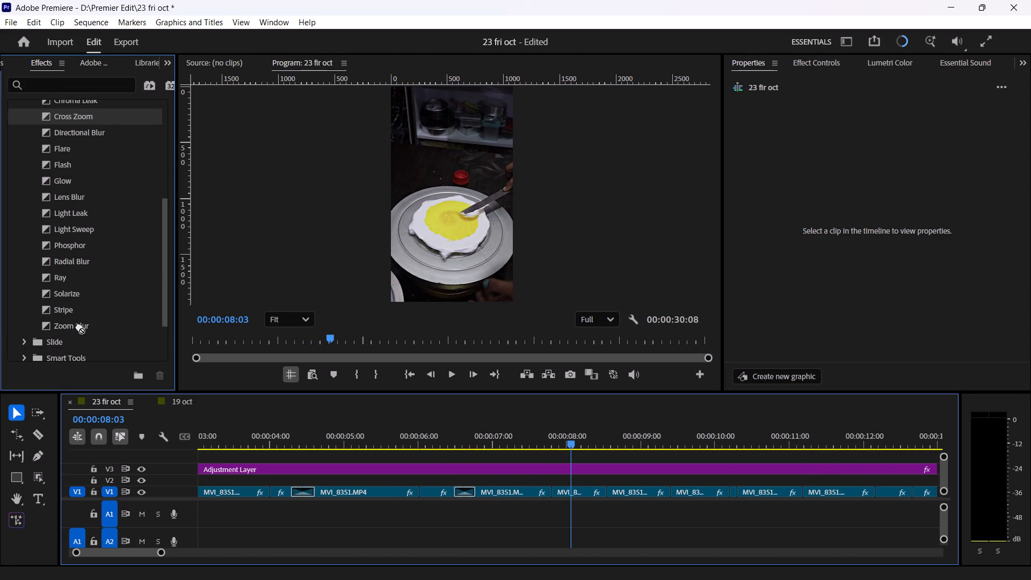
pyautogui.moveTo(79, 326); pyautogui.dragTo(555, 496)
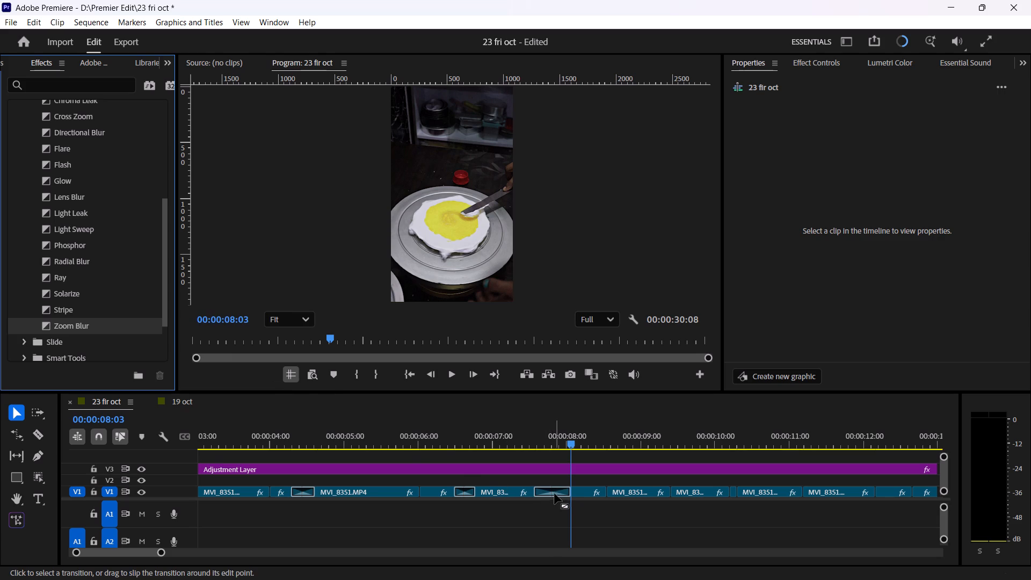
pyautogui.moveTo(538, 491); pyautogui.dragTo(542, 491)
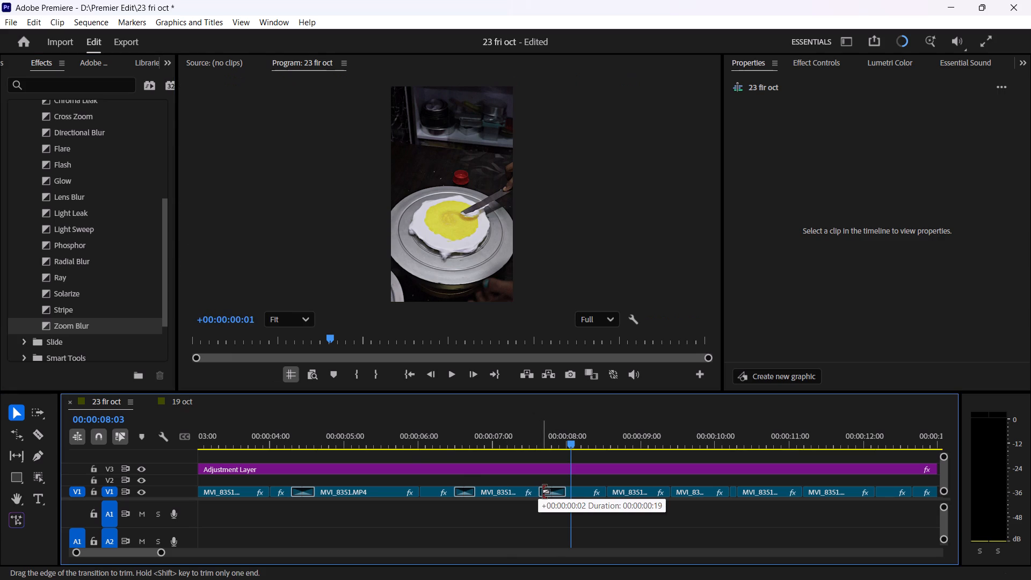
pyautogui.moveTo(542, 491); pyautogui.dragTo(543, 491)
pyautogui.click(542, 433)
pyautogui.press('space')
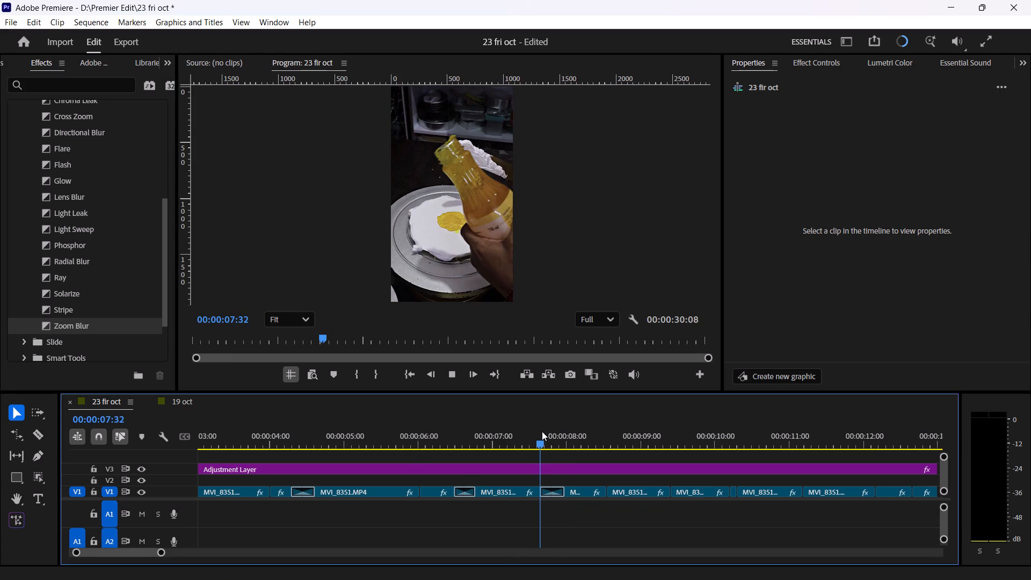
pyautogui.press('space')
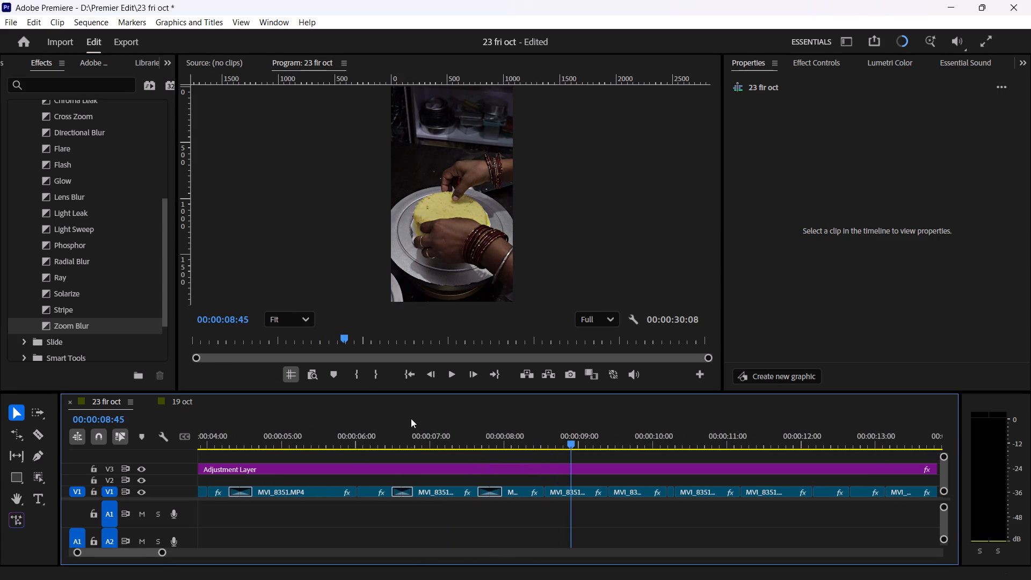
pyautogui.click(469, 438)
pyautogui.press('space')
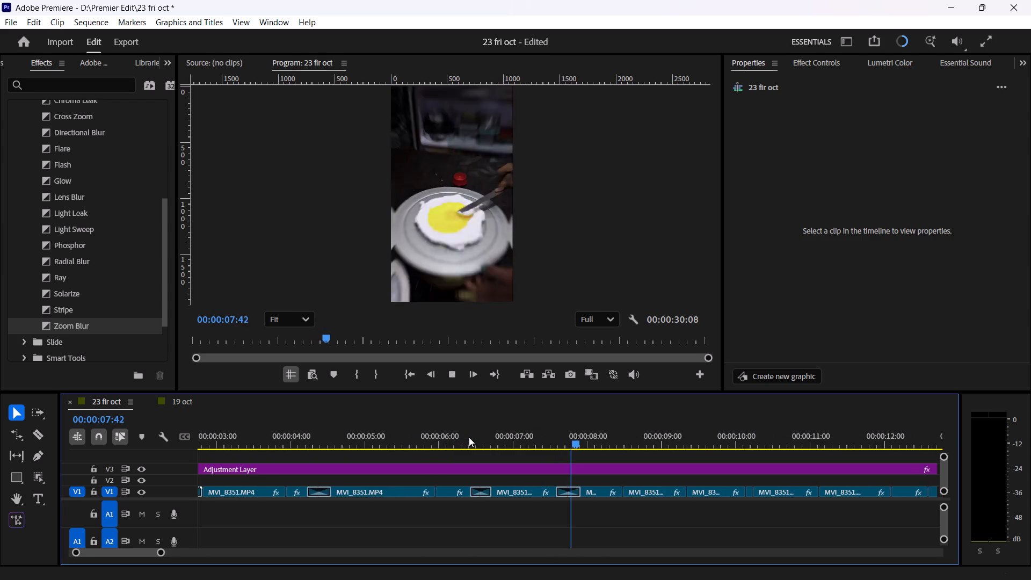
pyautogui.press('space')
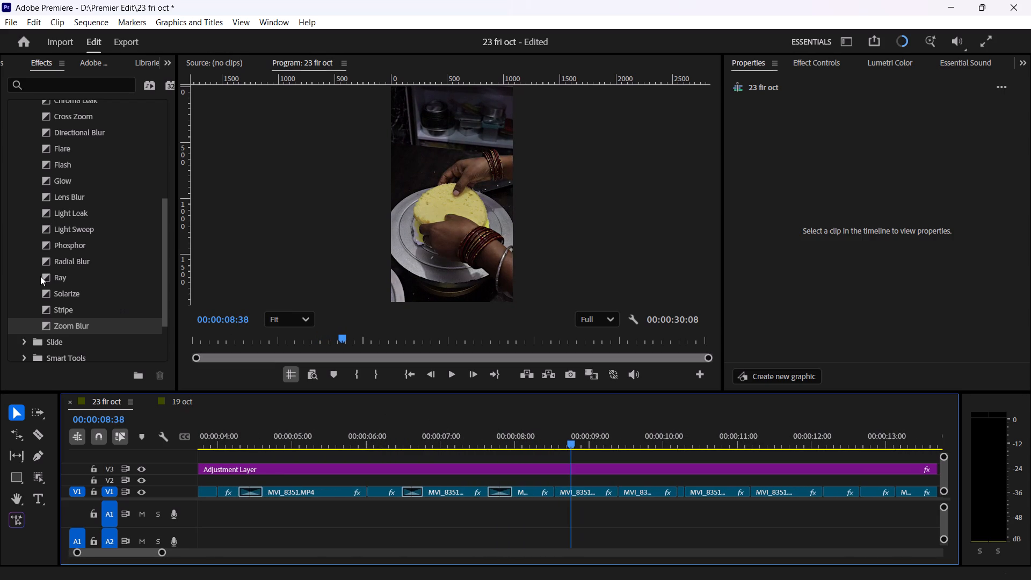
# Apply the Directional Blur transition to the V1 cut near 00:00:09:20, play through it, and shorten it slightly.
pyautogui.scroll(4, 96, 272)
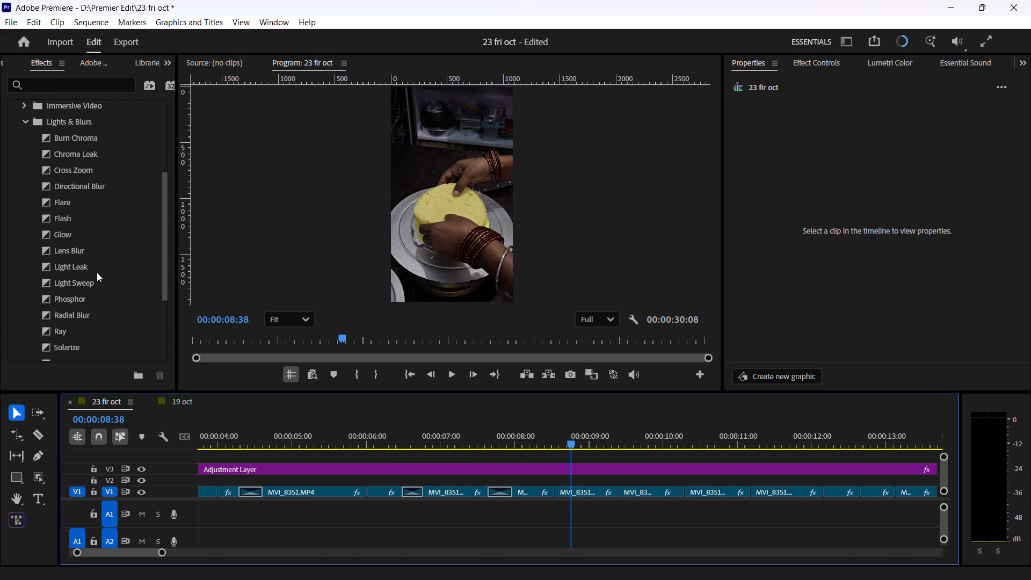
pyautogui.scroll(1, 97, 272)
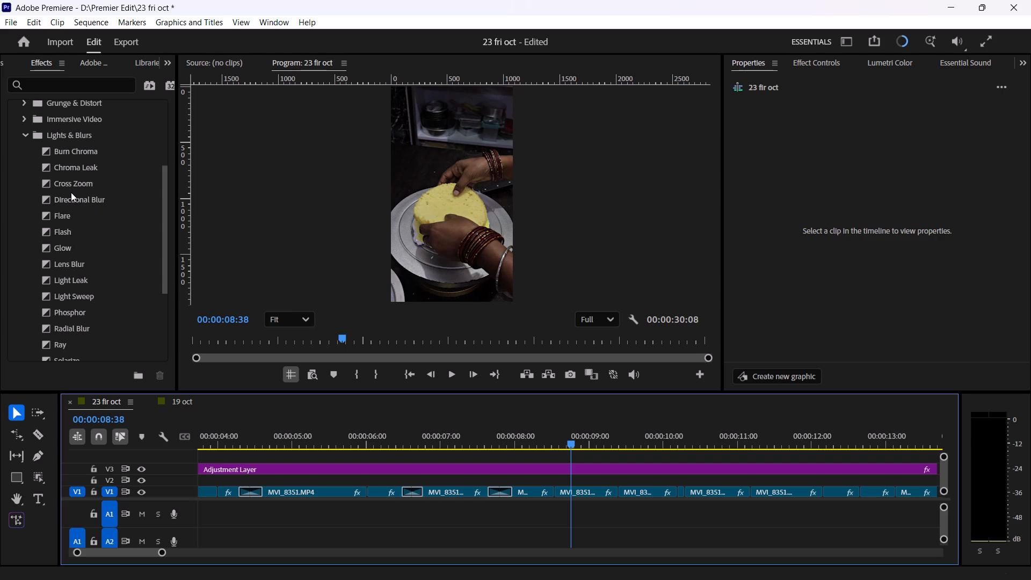
pyautogui.moveTo(64, 193); pyautogui.dragTo(641, 489)
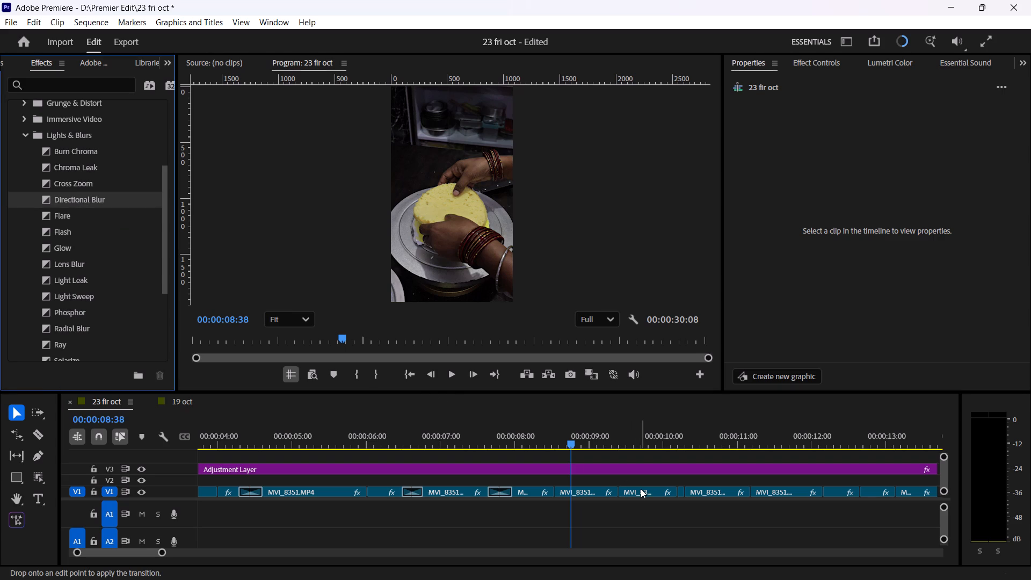
pyautogui.moveTo(641, 489); pyautogui.dragTo(620, 489)
pyautogui.press('space')
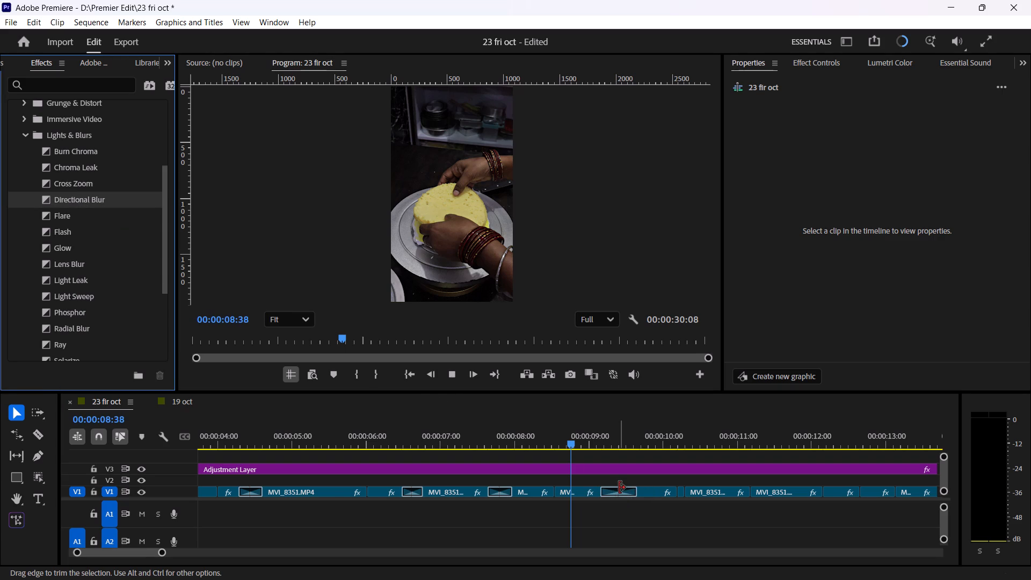
pyautogui.press('space')
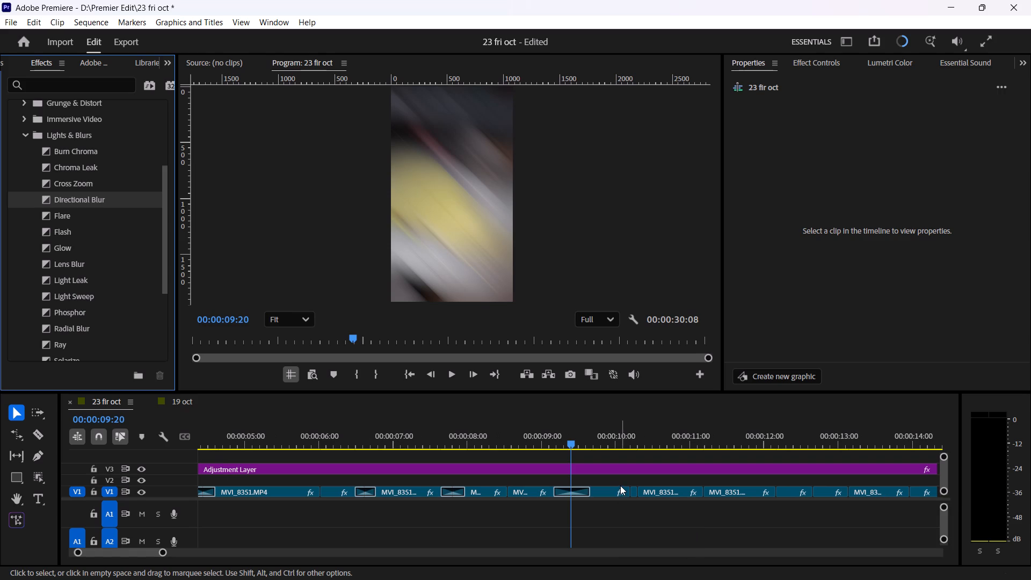
pyautogui.moveTo(560, 437); pyautogui.dragTo(539, 455)
pyautogui.press('space')
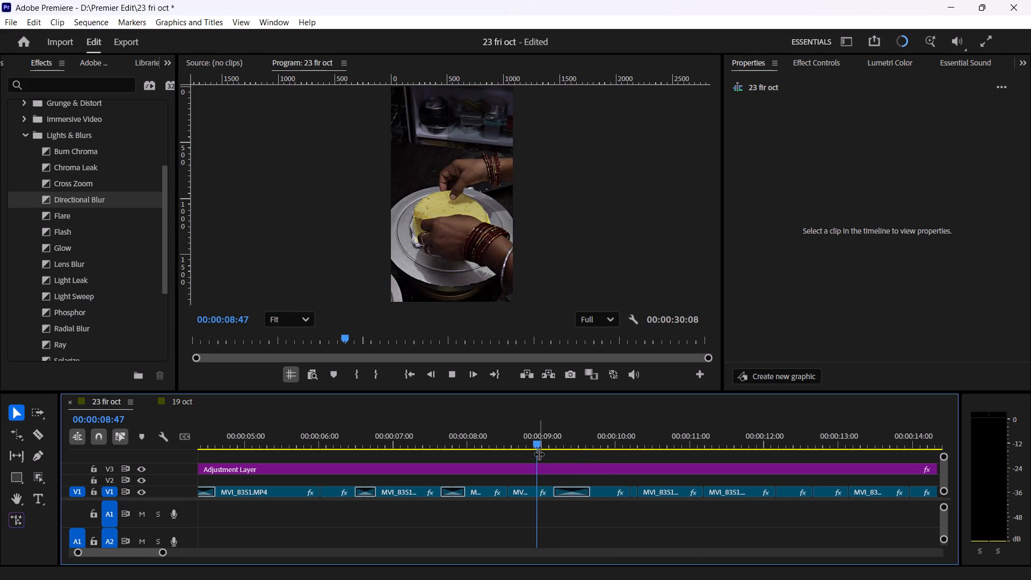
pyautogui.press('space')
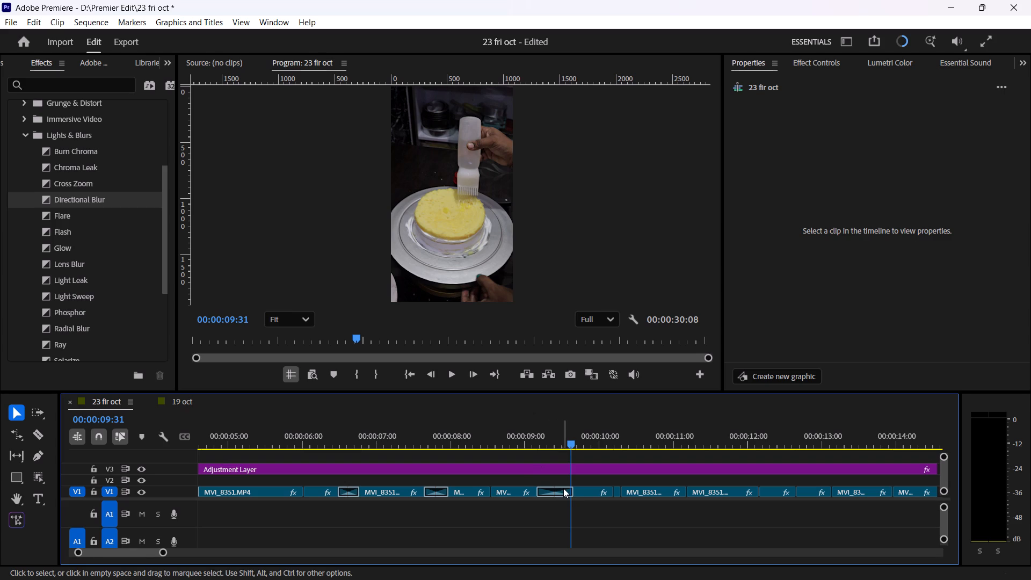
pyautogui.click(576, 490)
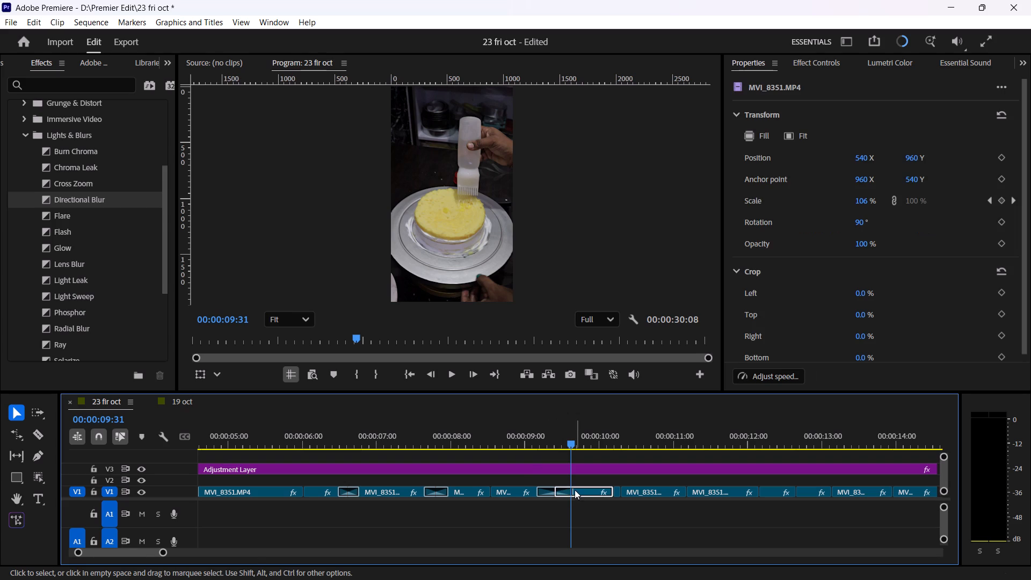
pyautogui.click(571, 490)
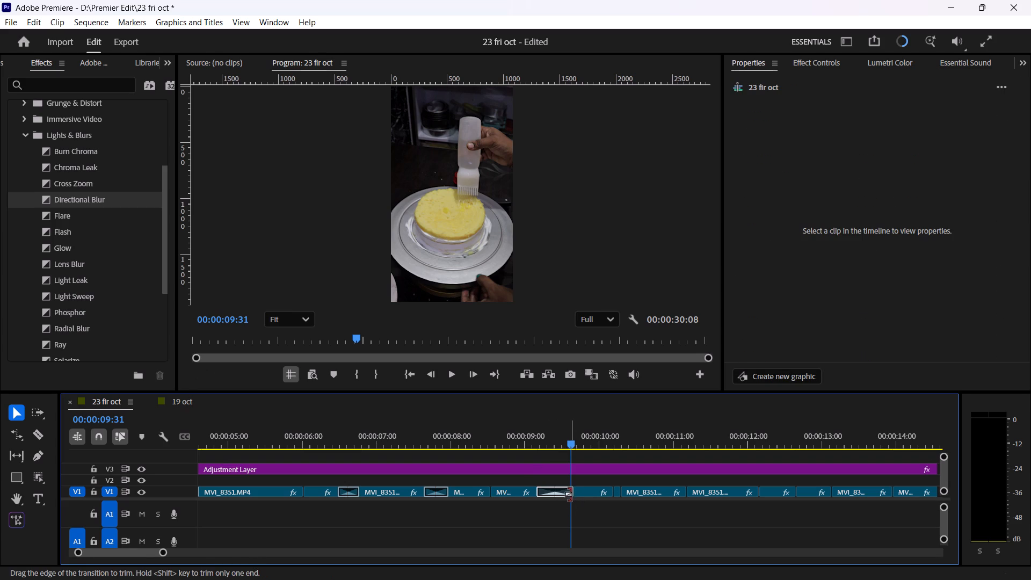
pyautogui.moveTo(572, 490); pyautogui.dragTo(567, 494)
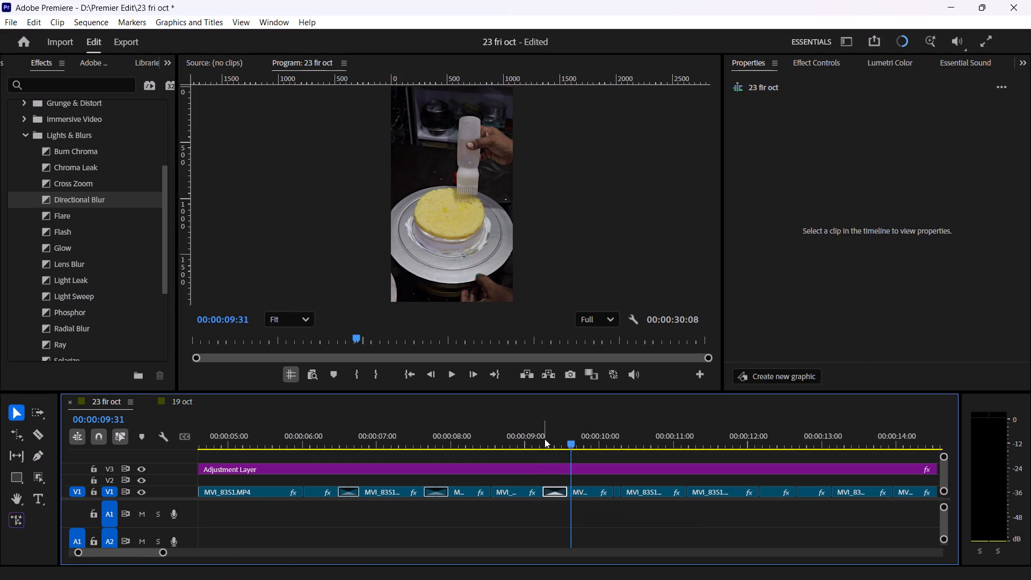
pyautogui.click(543, 436)
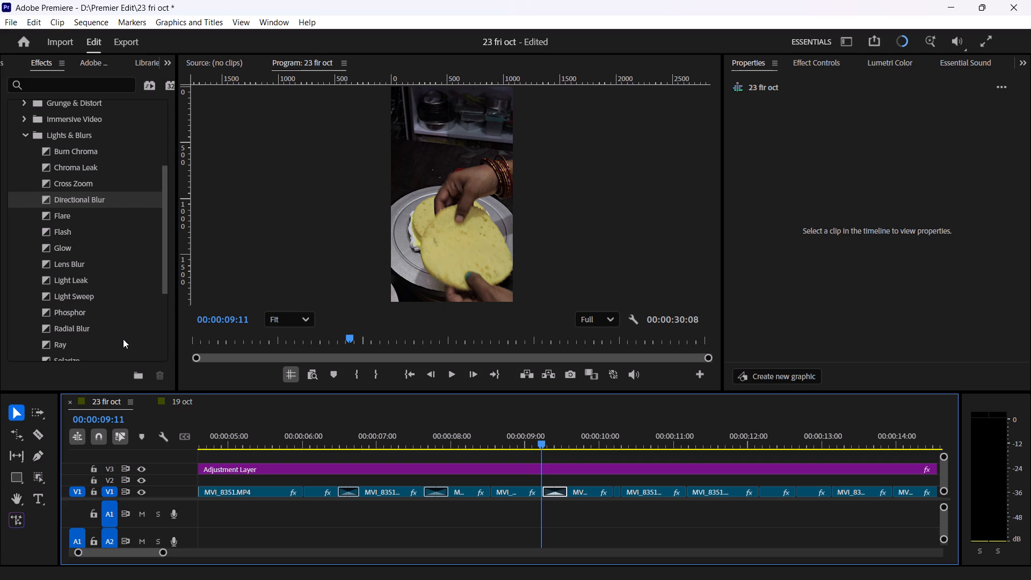
# Apply the Light Leak transition to the V1 cut near 00:00:11:09, shorten it to 17 frames, and review playback from 00:00:09:01.
pyautogui.moveTo(607, 438); pyautogui.dragTo(613, 440)
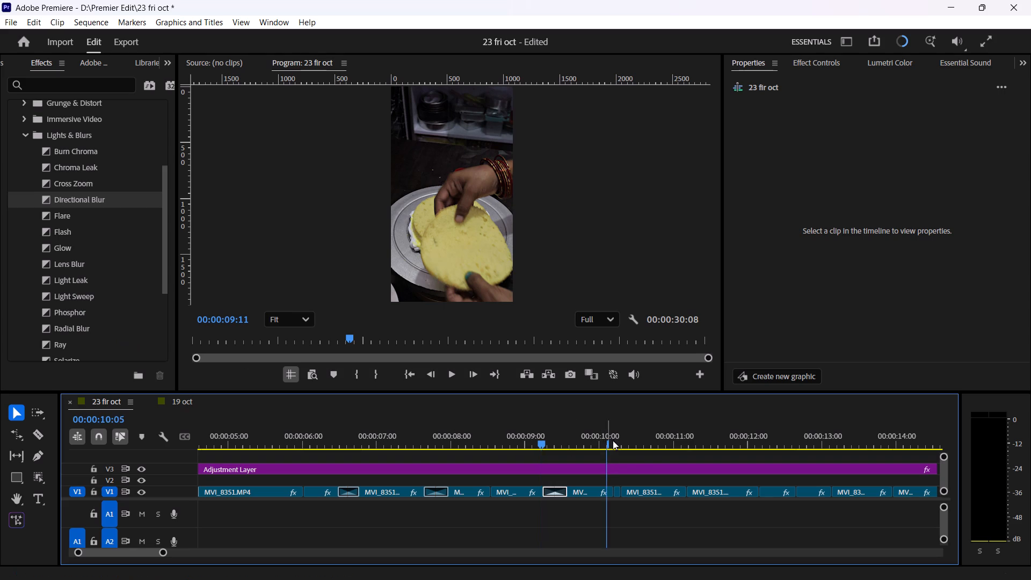
pyautogui.moveTo(613, 440); pyautogui.dragTo(674, 454)
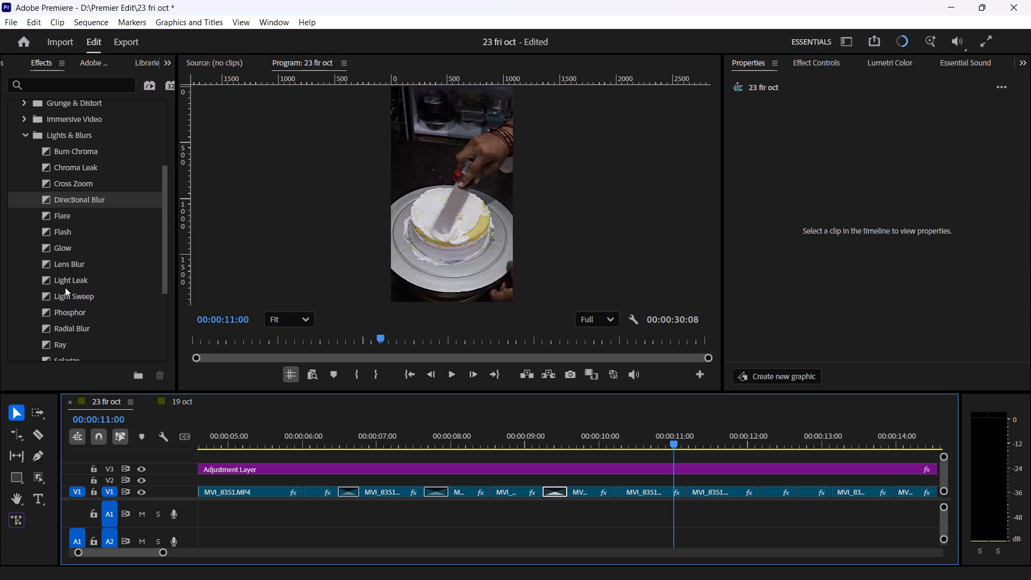
pyautogui.moveTo(63, 278); pyautogui.dragTo(687, 469)
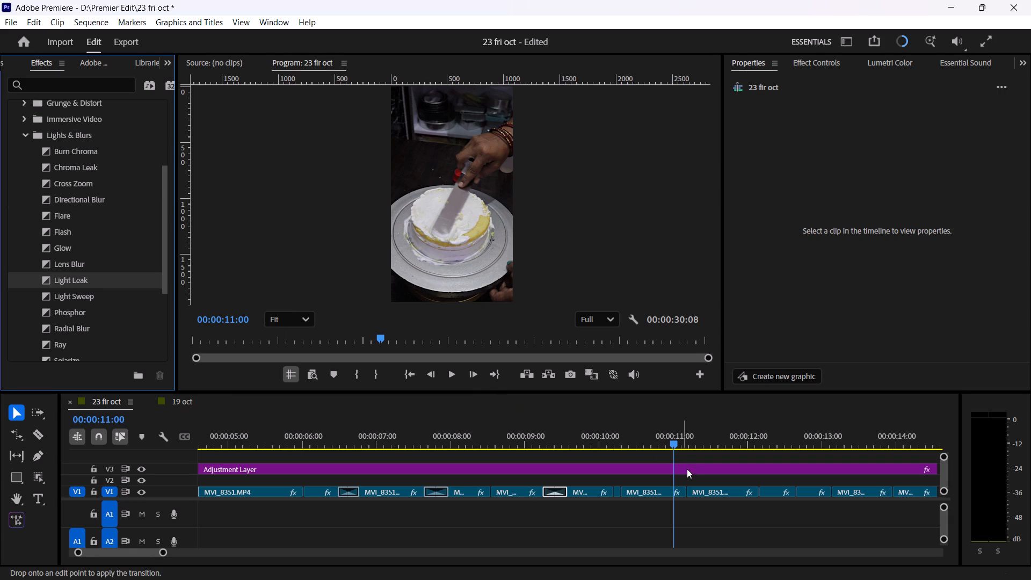
pyautogui.moveTo(687, 469); pyautogui.dragTo(690, 487)
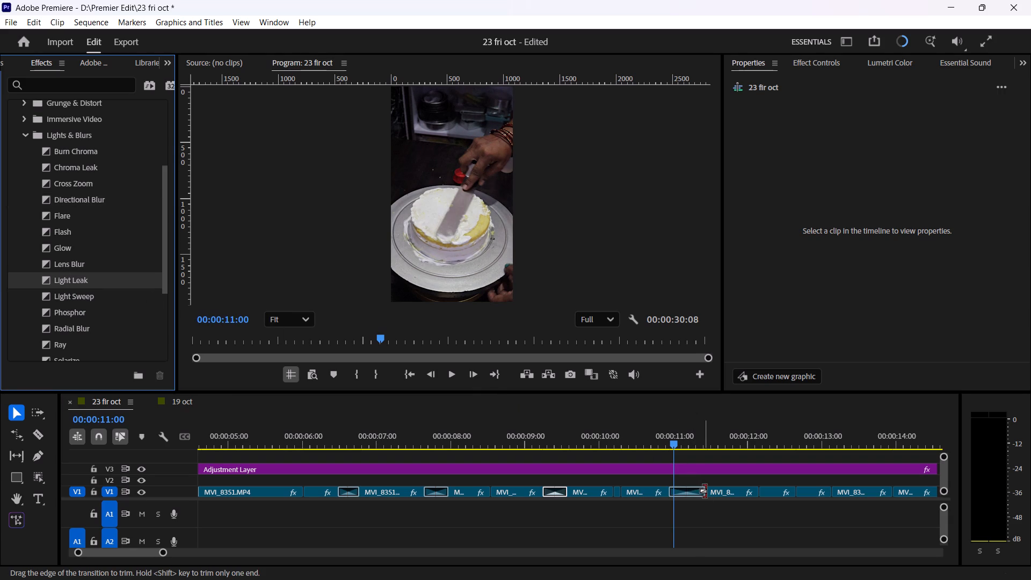
pyautogui.moveTo(705, 491); pyautogui.dragTo(698, 495)
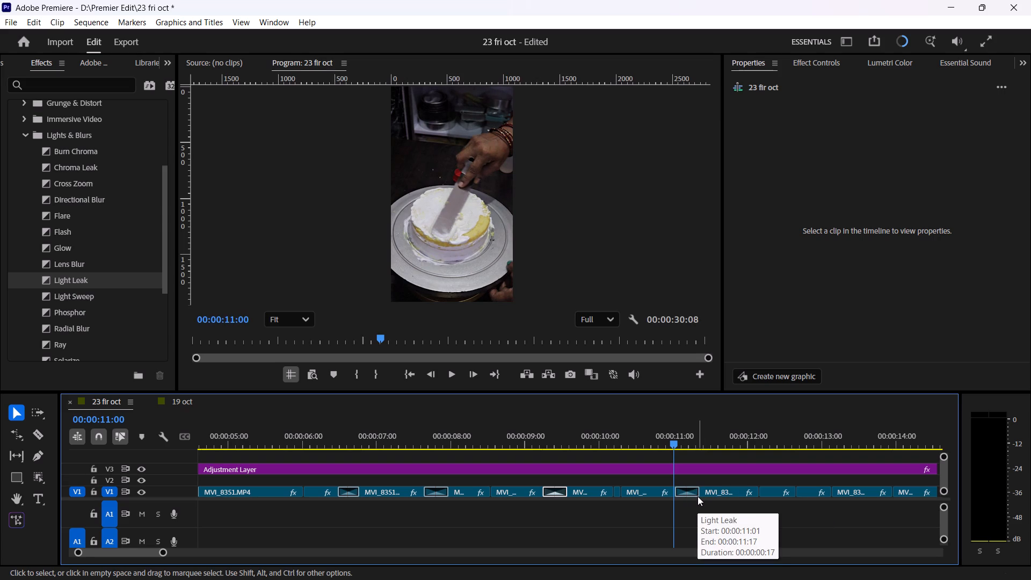
pyautogui.click(649, 439)
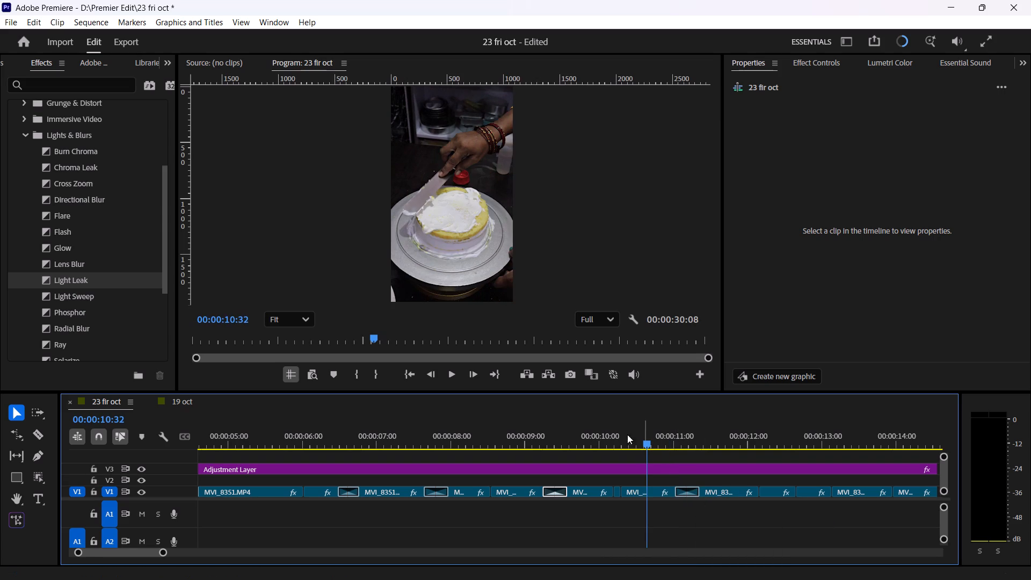
pyautogui.click(458, 376)
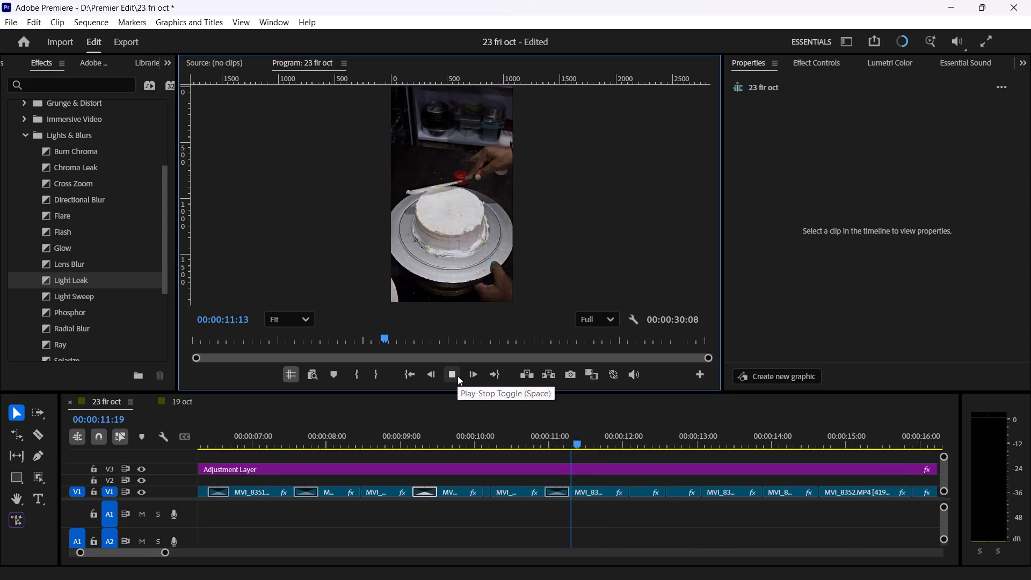
pyautogui.click(458, 376)
pyautogui.click(458, 376)
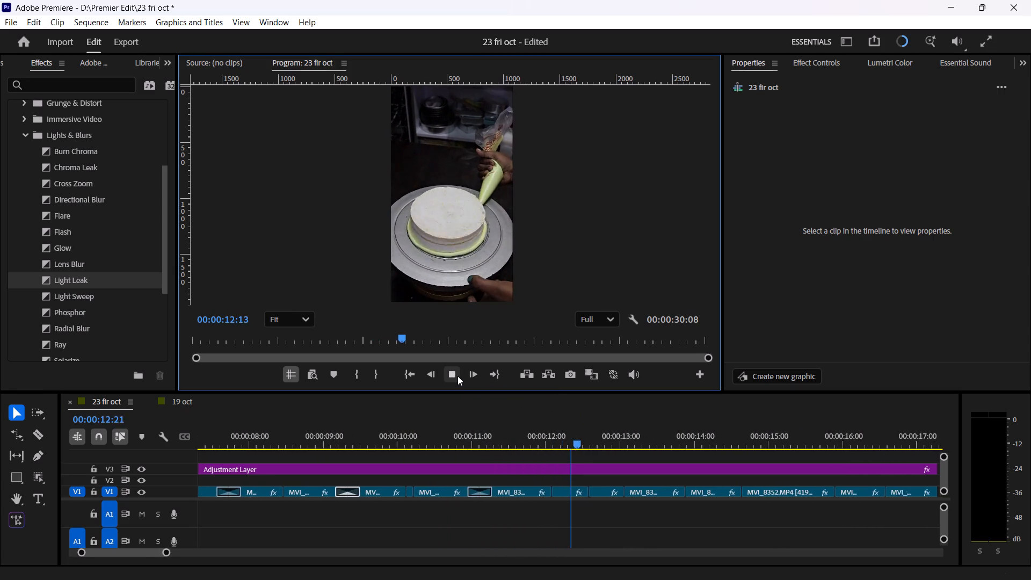
pyautogui.click(458, 376)
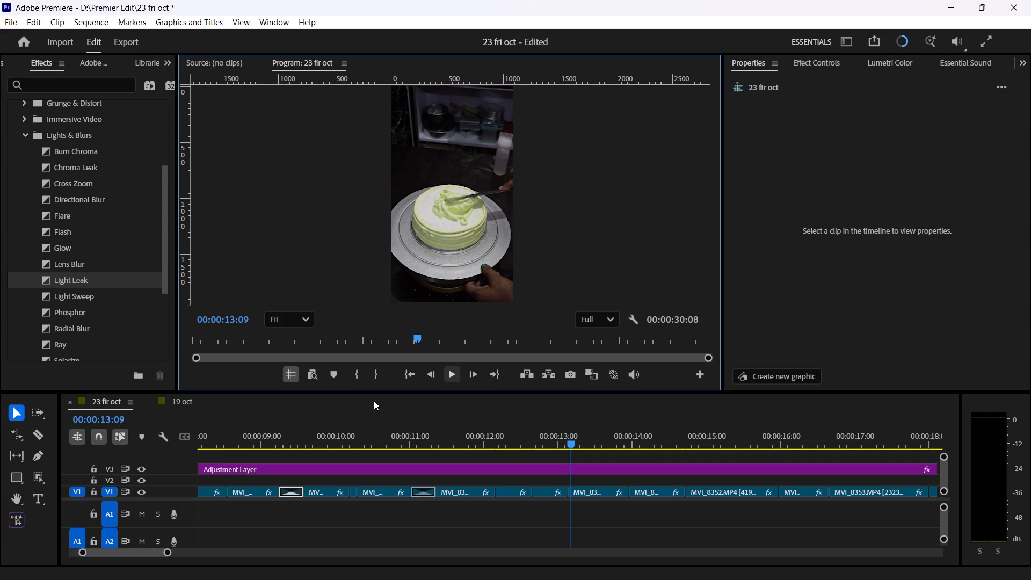
pyautogui.moveTo(392, 437); pyautogui.dragTo(264, 451)
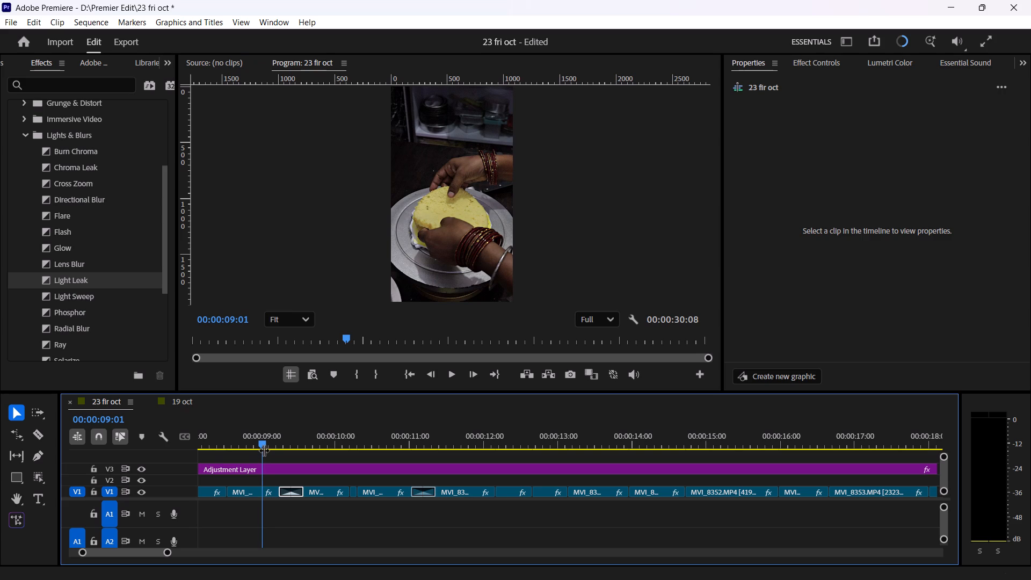
pyautogui.click(449, 374)
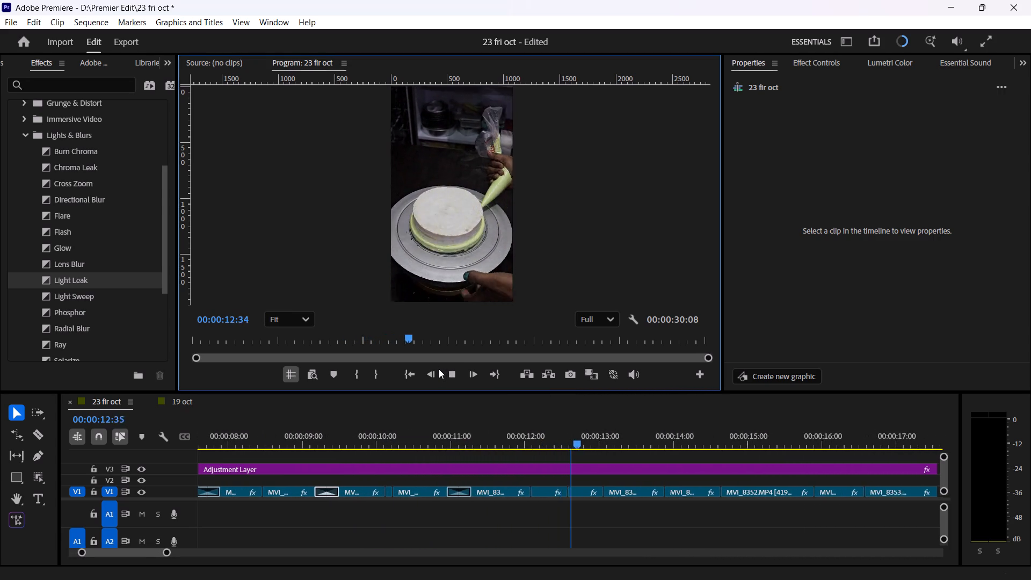
pyautogui.click(439, 369)
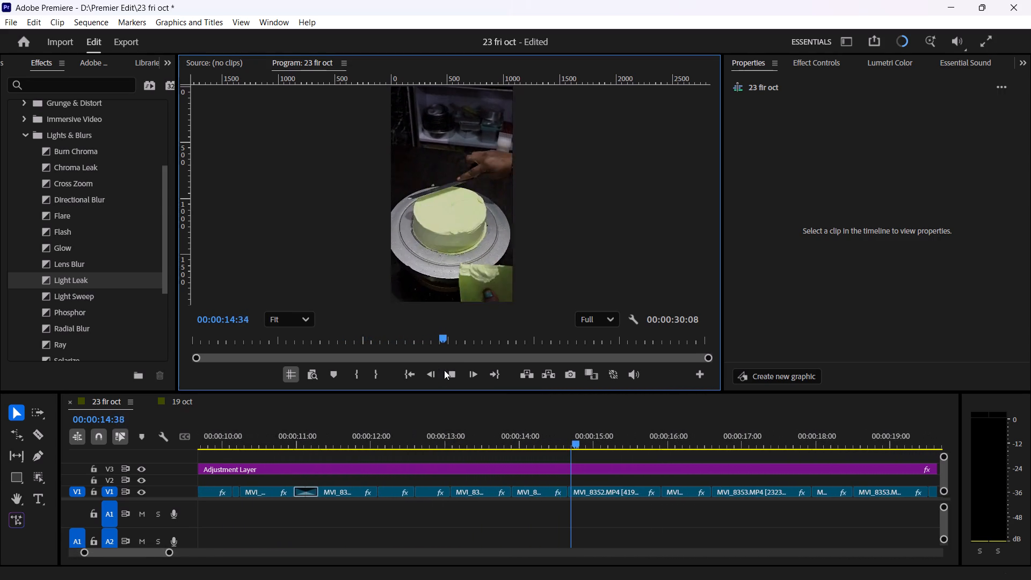
pyautogui.click(452, 372)
# Apply the Zoom Blur transition to the V1 cut near 00:00:13:06, shorten it slightly, and play on to 00:00:16:40.
pyautogui.moveTo(425, 444); pyautogui.dragTo(387, 460)
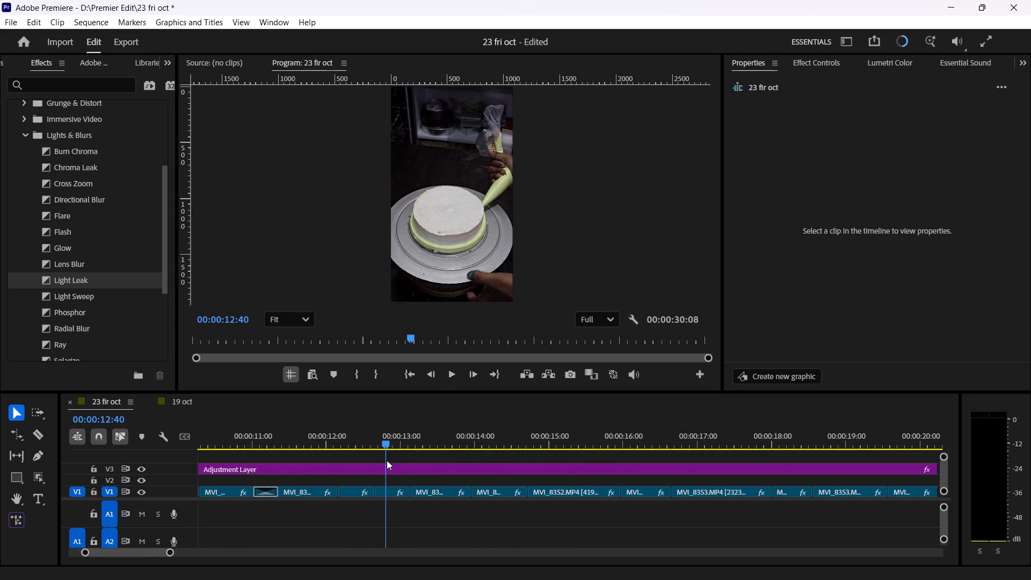
pyautogui.moveTo(387, 460); pyautogui.dragTo(375, 473)
pyautogui.scroll(-1, 75, 274)
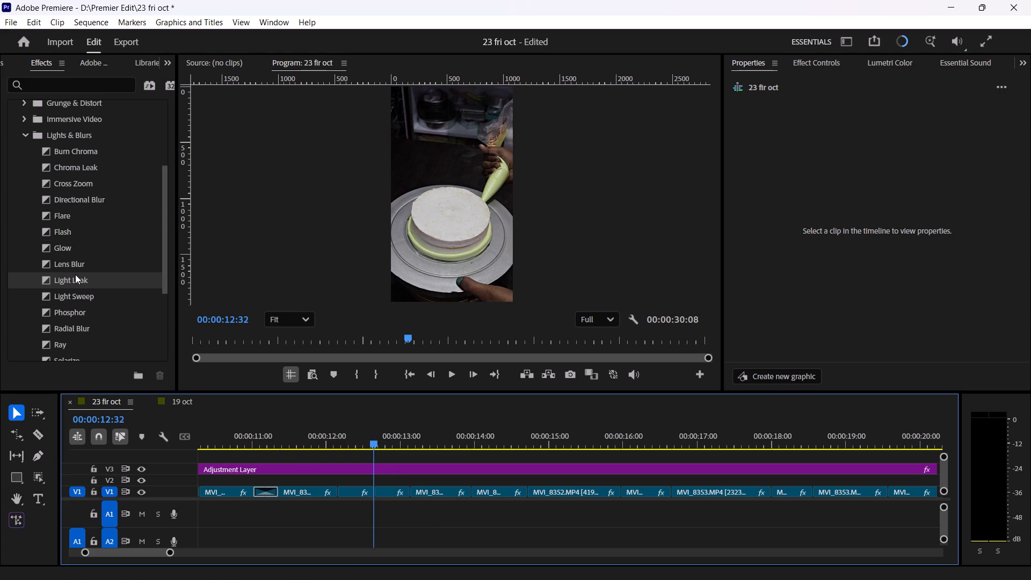
pyautogui.scroll(-4, 75, 274)
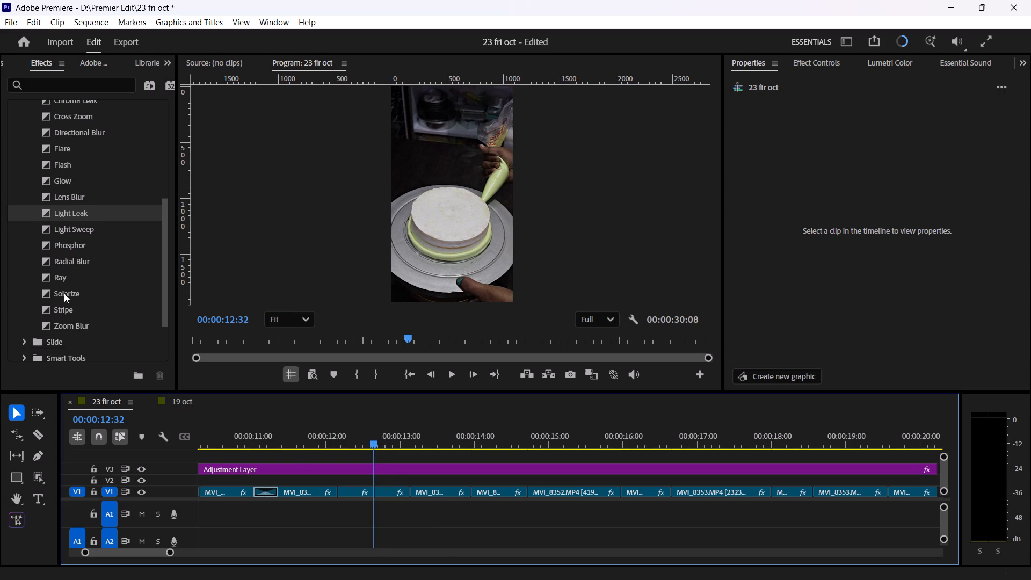
pyautogui.moveTo(60, 326); pyautogui.dragTo(309, 425)
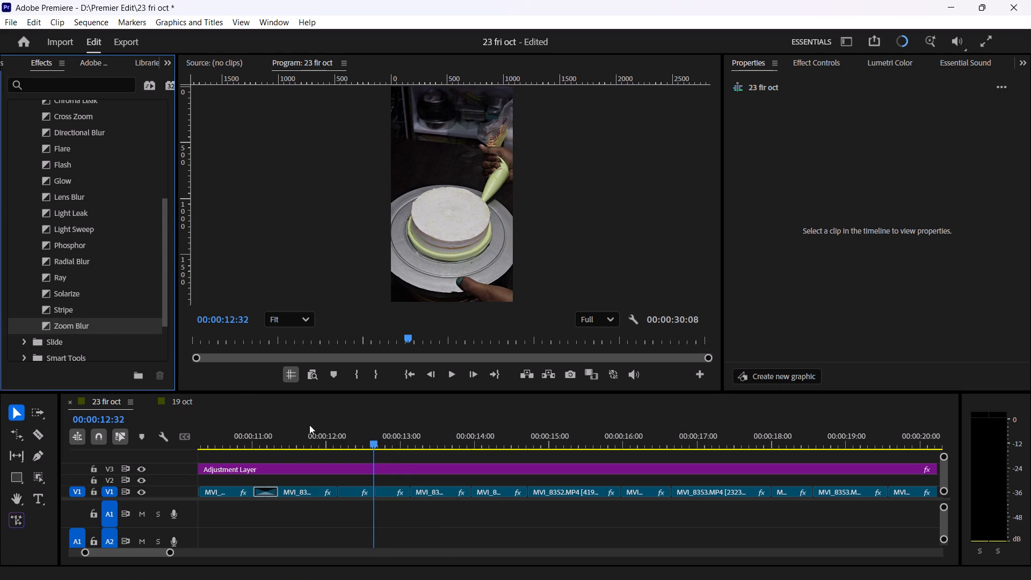
pyautogui.moveTo(309, 425); pyautogui.dragTo(410, 489)
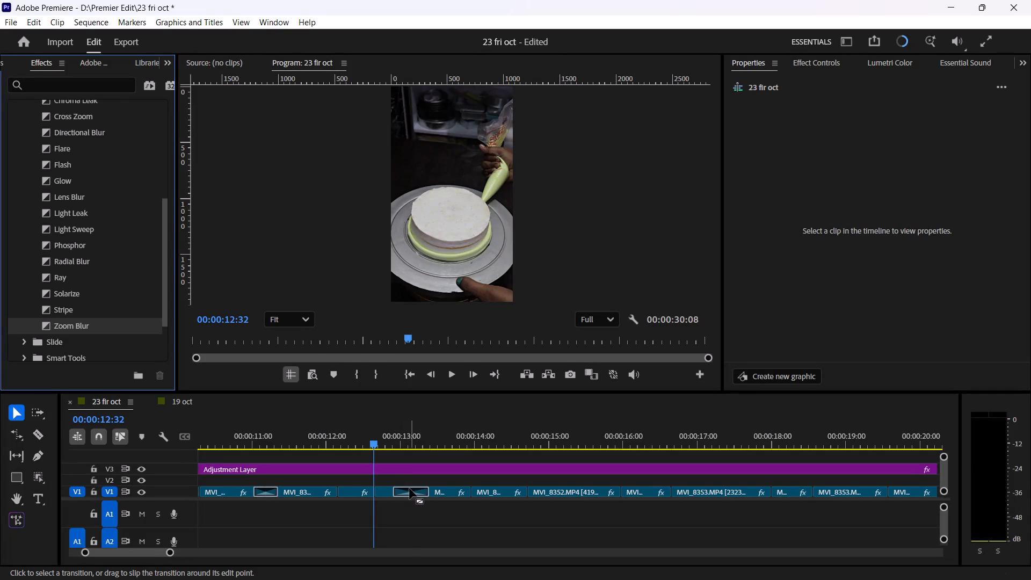
pyautogui.moveTo(427, 491); pyautogui.dragTo(426, 493)
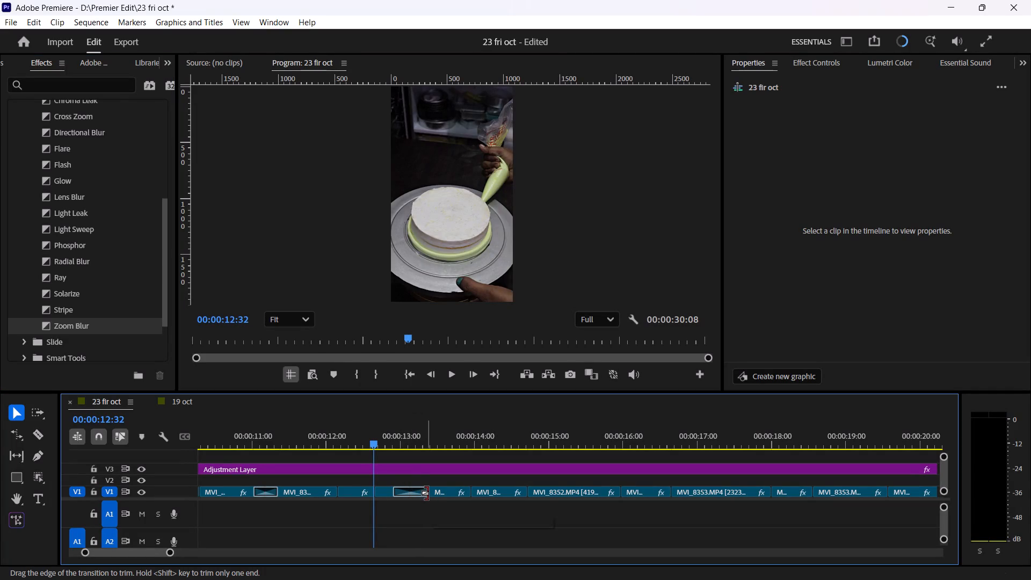
pyautogui.moveTo(426, 493); pyautogui.dragTo(423, 501)
pyautogui.click(446, 376)
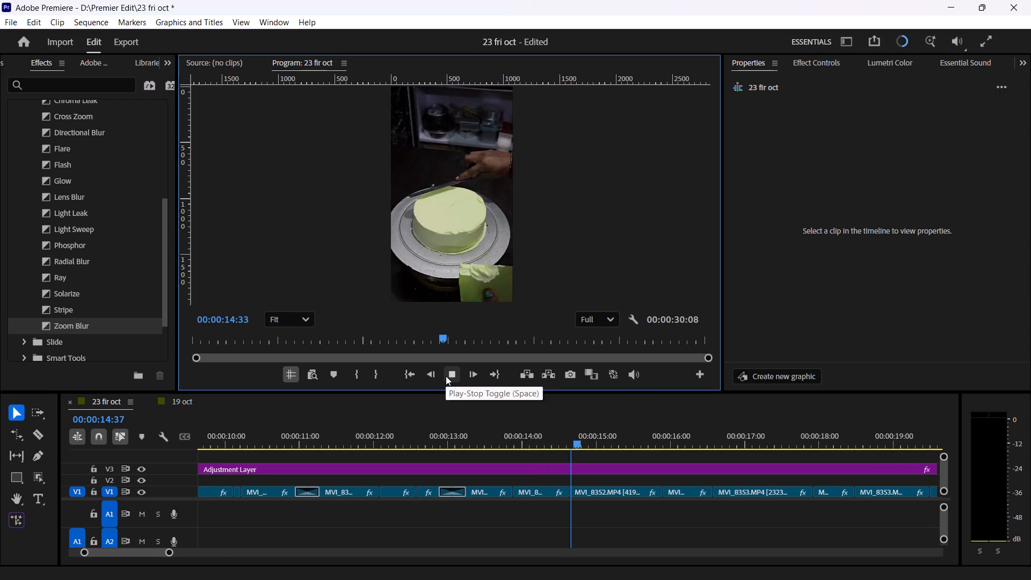
pyautogui.click(445, 375)
pyautogui.click(445, 375)
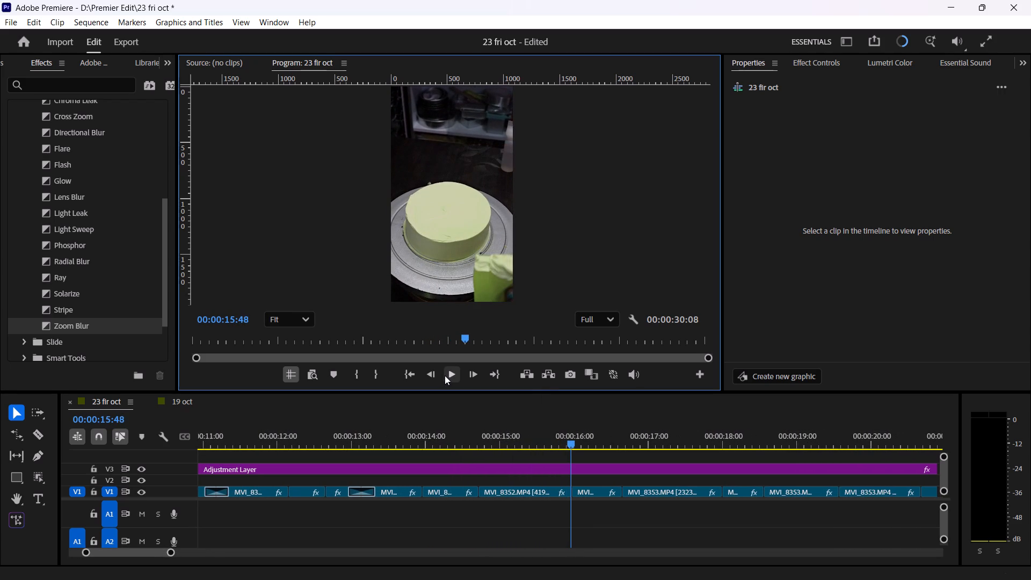
pyautogui.click(444, 375)
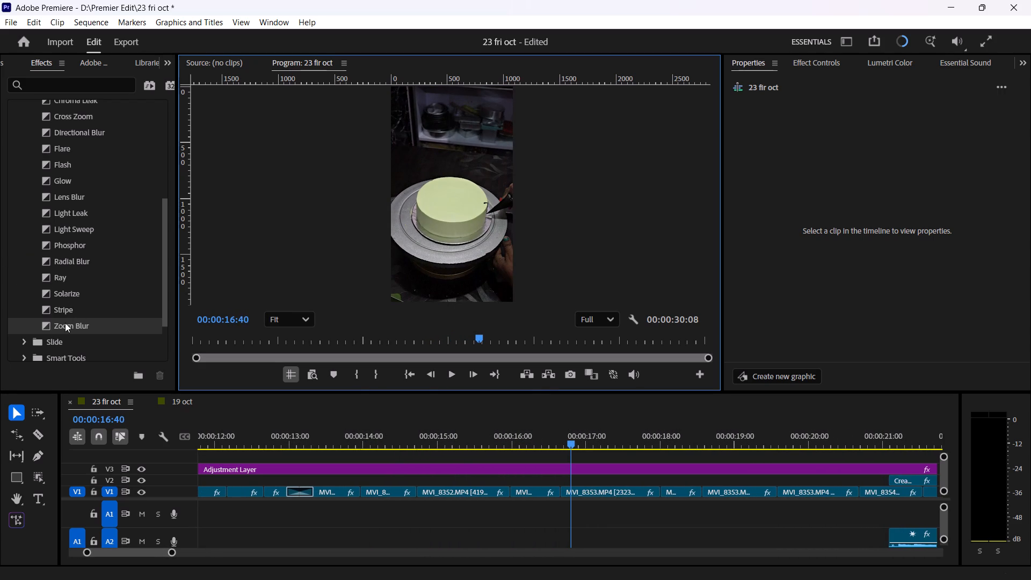
# Apply the Zoom Blur transition to the V1 cut near 00:00:16:00, shorten it slightly, and play through it from 00:00:15:30.
pyautogui.moveTo(64, 323); pyautogui.dragTo(419, 496)
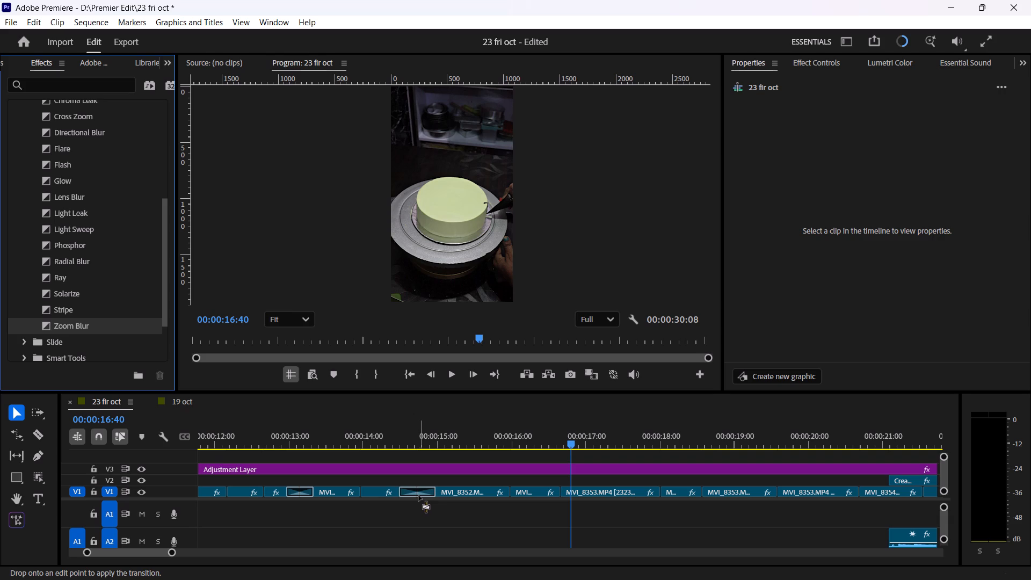
pyautogui.moveTo(419, 496); pyautogui.dragTo(510, 488)
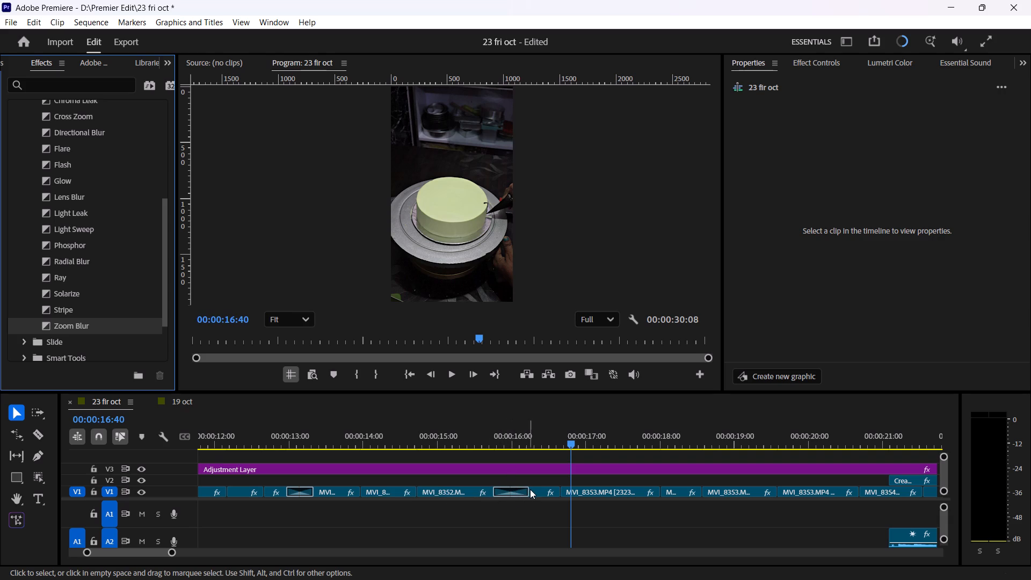
pyautogui.click(527, 491)
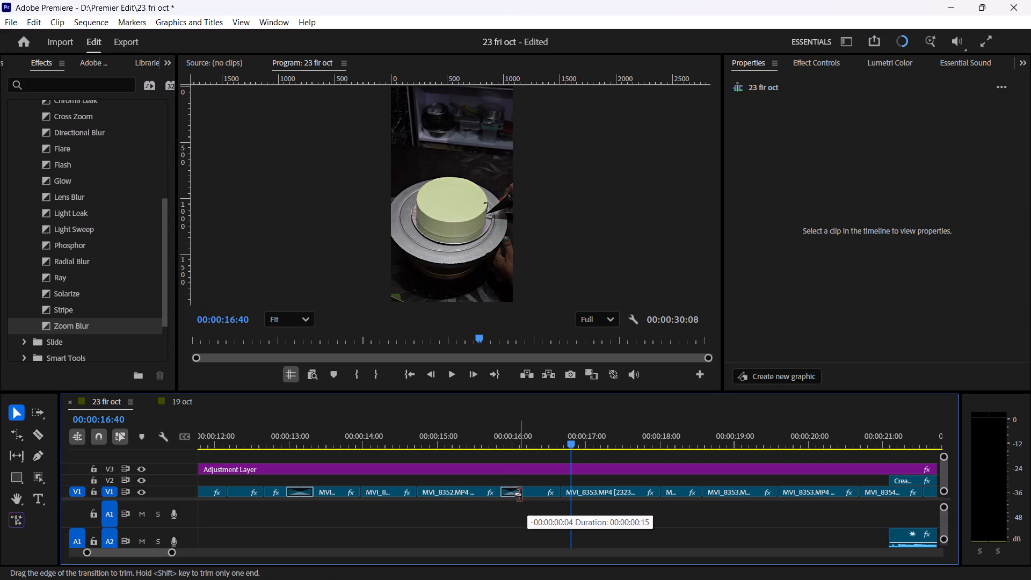
pyautogui.click(484, 440)
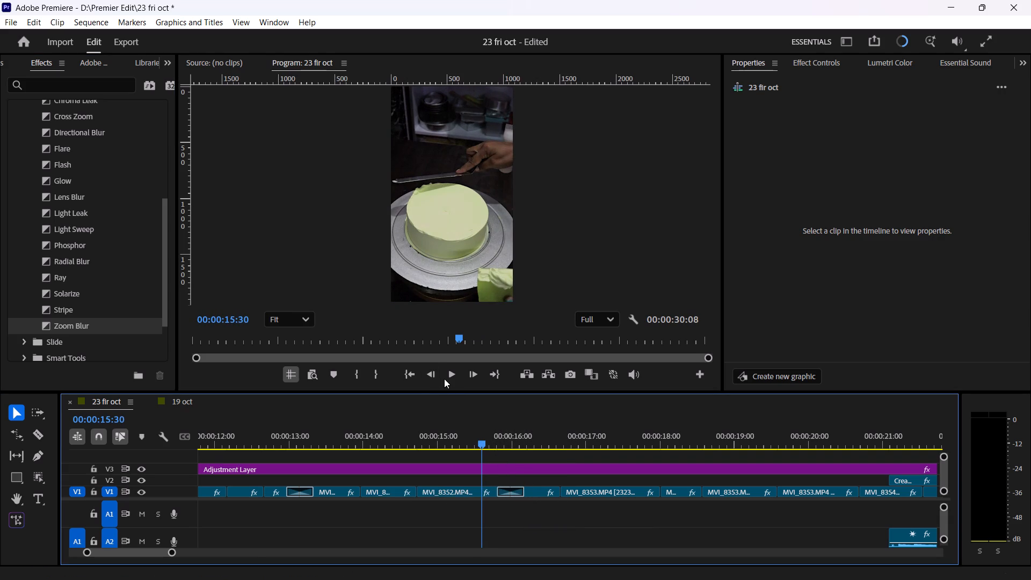
pyautogui.click(451, 379)
pyautogui.click(451, 379)
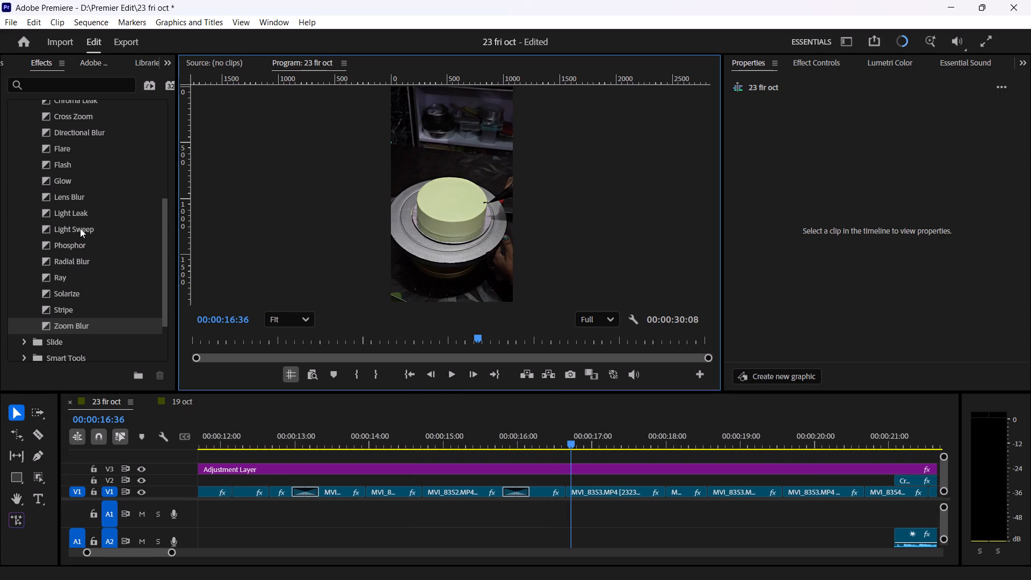
# Apply the Light Leak transition to the V1 cut near 00:00:14:36, shorten it slightly, and review playback from 00:00:14:02.
pyautogui.moveTo(64, 209); pyautogui.dragTo(422, 490)
pyautogui.click(441, 491)
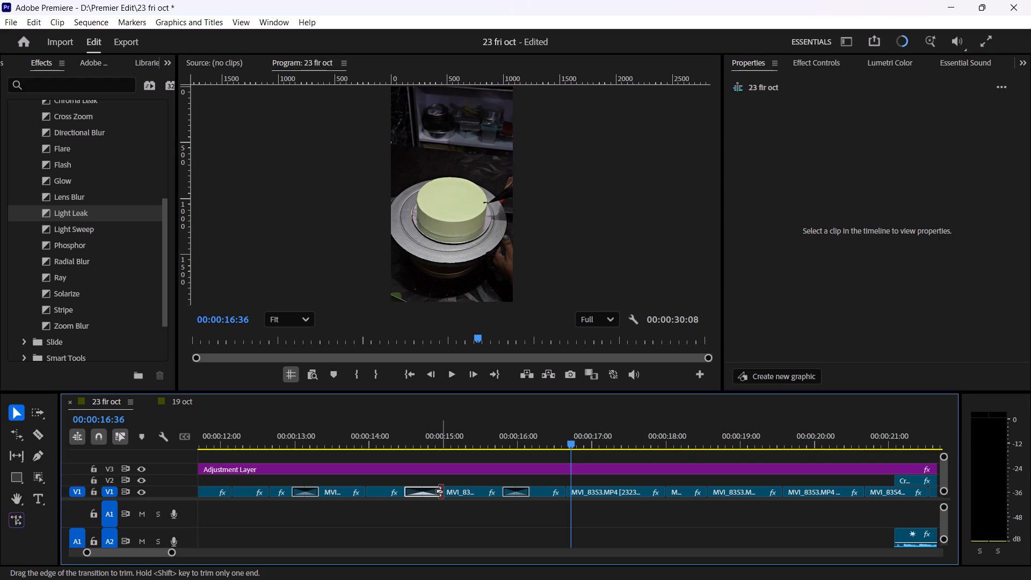
pyautogui.moveTo(402, 441); pyautogui.dragTo(375, 455)
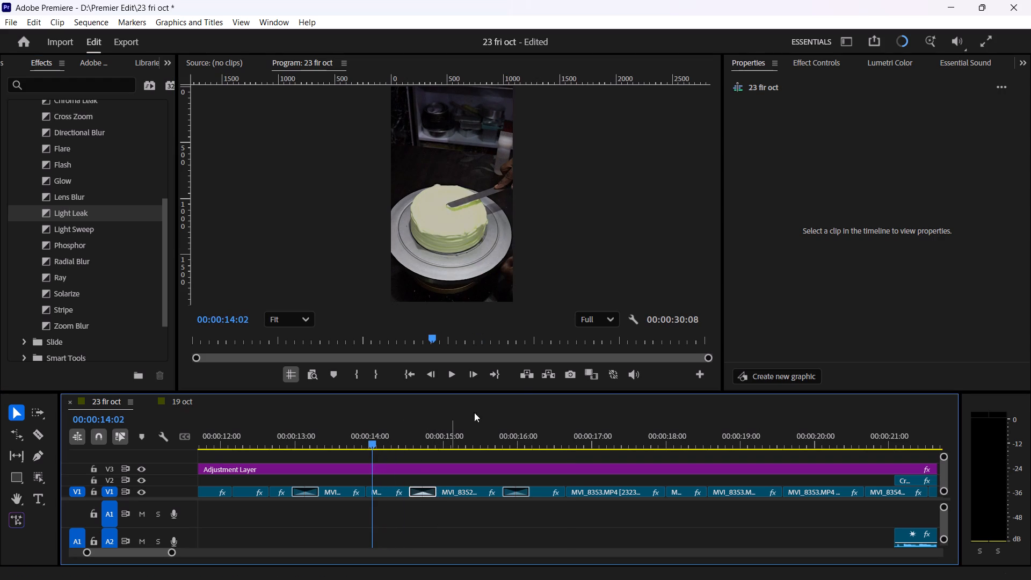
pyautogui.click(460, 372)
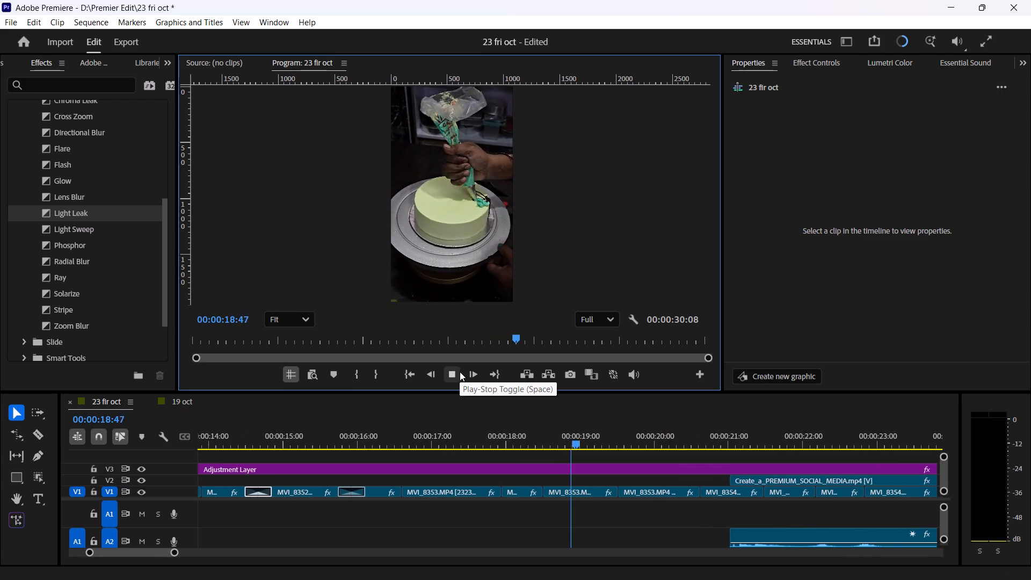
pyautogui.click(460, 372)
# Apply the Directional Blur transition to the V1 cut at 00:00:18:00, shorten it slightly, and play from 00:00:17:16 to 00:00:24:35.
pyautogui.moveTo(496, 444); pyautogui.dragTo(488, 450)
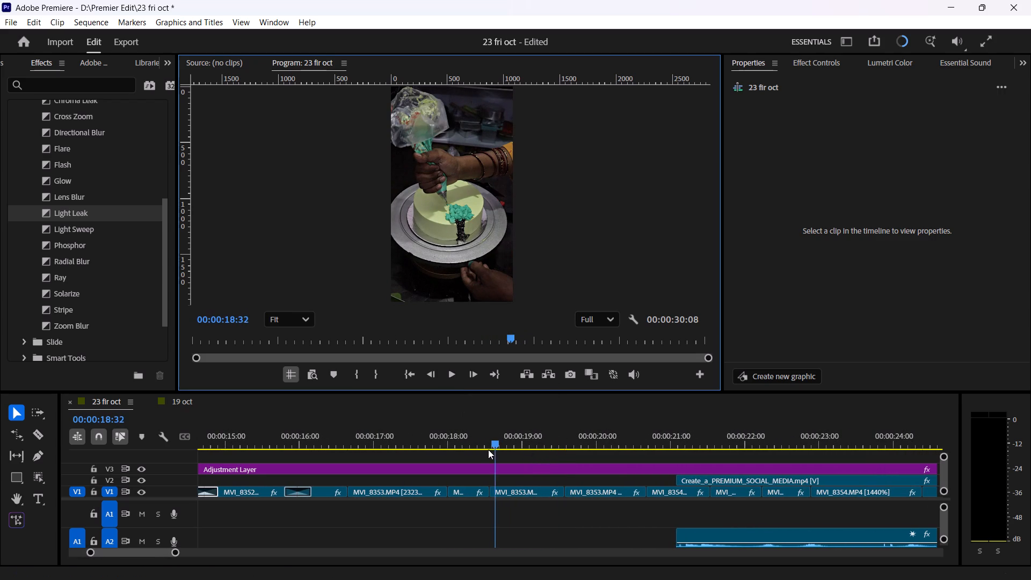
pyautogui.moveTo(488, 450); pyautogui.dragTo(448, 496)
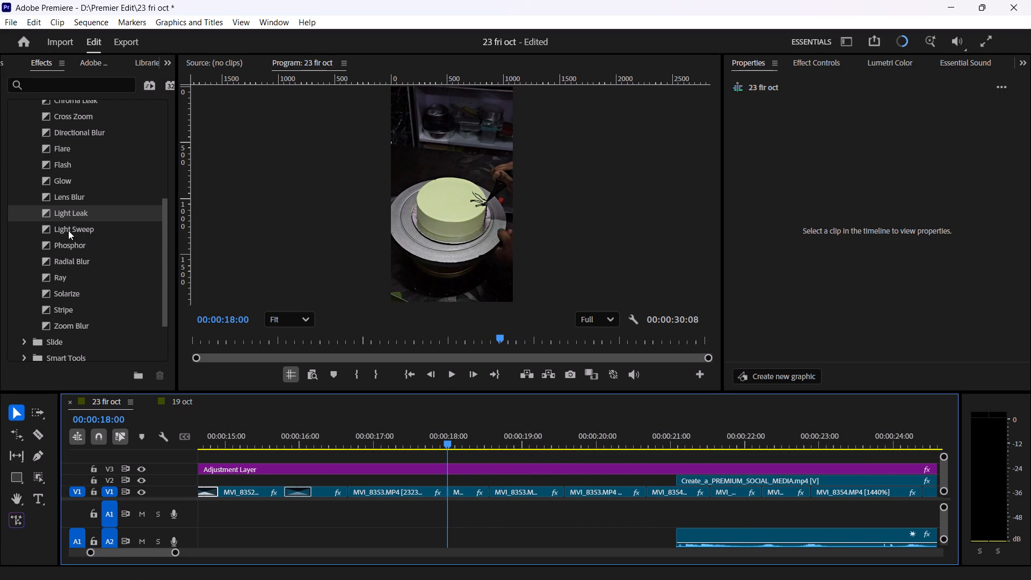
pyautogui.scroll(1, 71, 152)
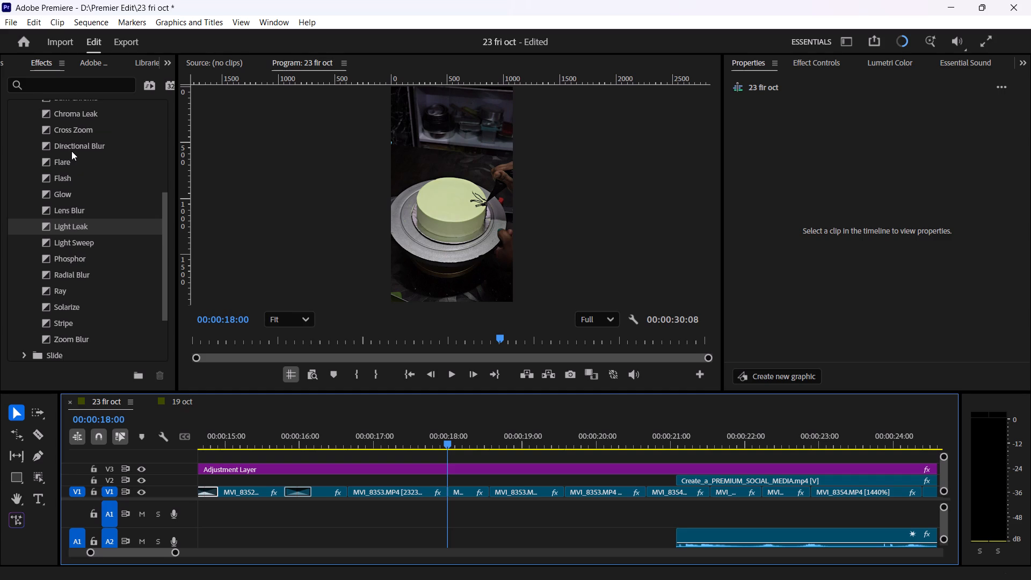
pyautogui.moveTo(74, 146); pyautogui.dragTo(444, 471)
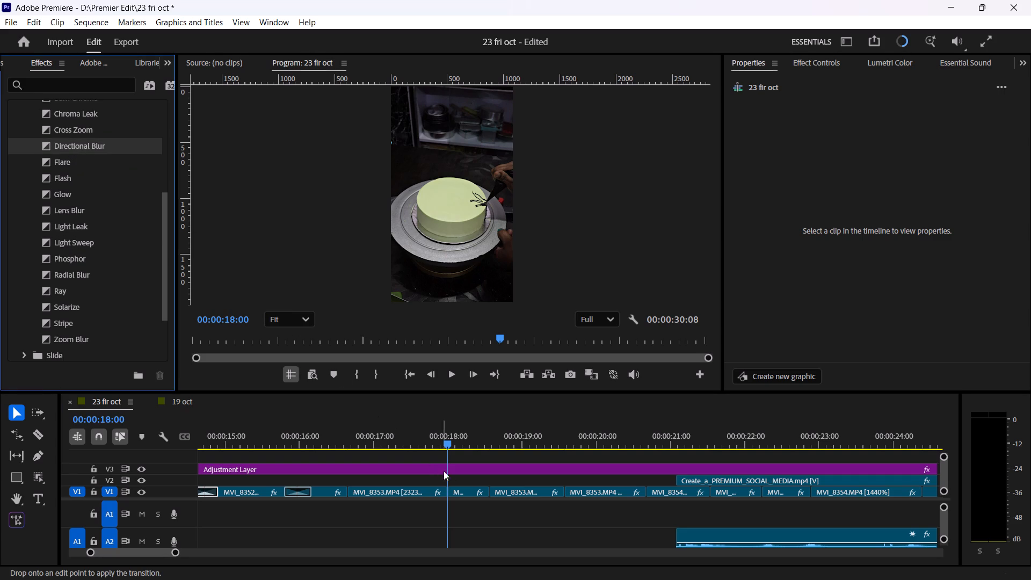
pyautogui.moveTo(444, 471); pyautogui.dragTo(448, 490)
pyautogui.moveTo(465, 492); pyautogui.dragTo(466, 493)
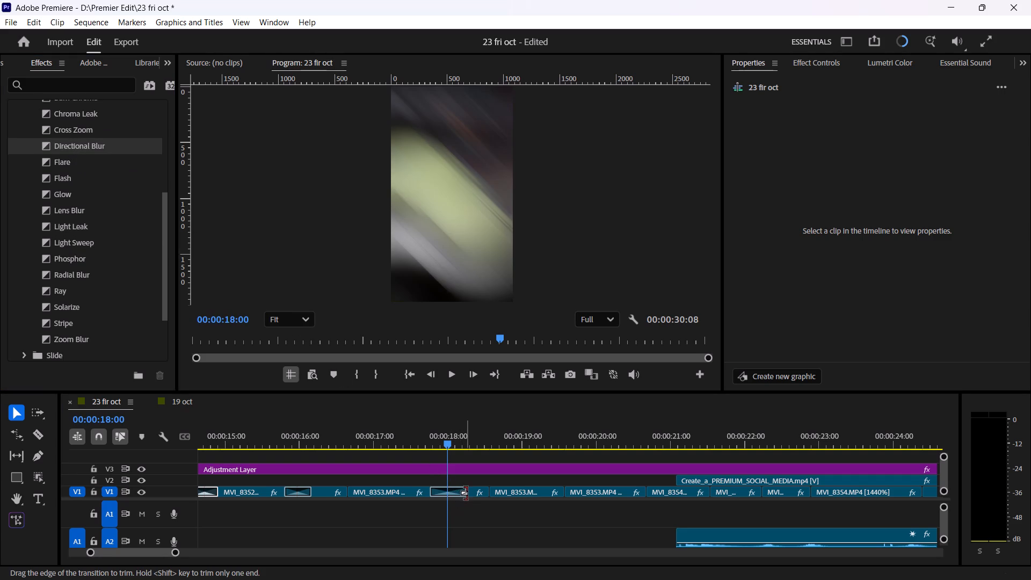
pyautogui.moveTo(466, 493); pyautogui.dragTo(460, 503)
pyautogui.click(398, 440)
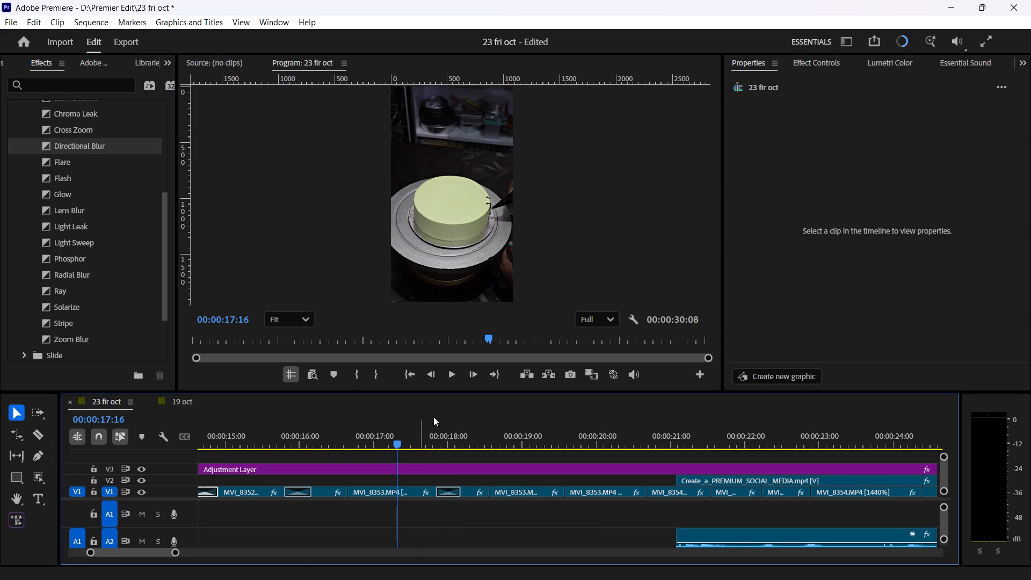
pyautogui.click(447, 375)
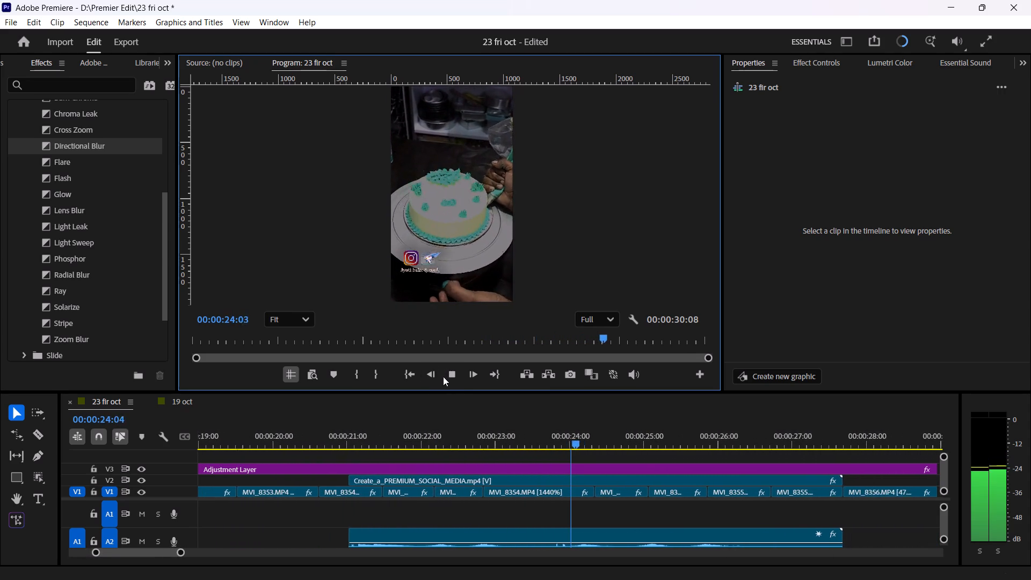
pyautogui.click(453, 372)
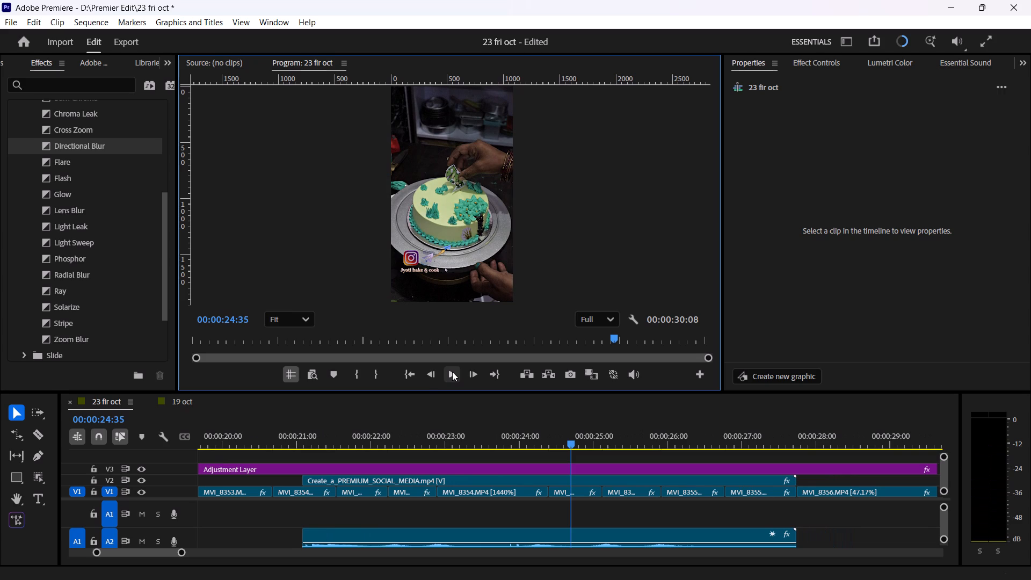
# Save the 23 fri oct project.
pyautogui.hotkey('ctrl', 's')
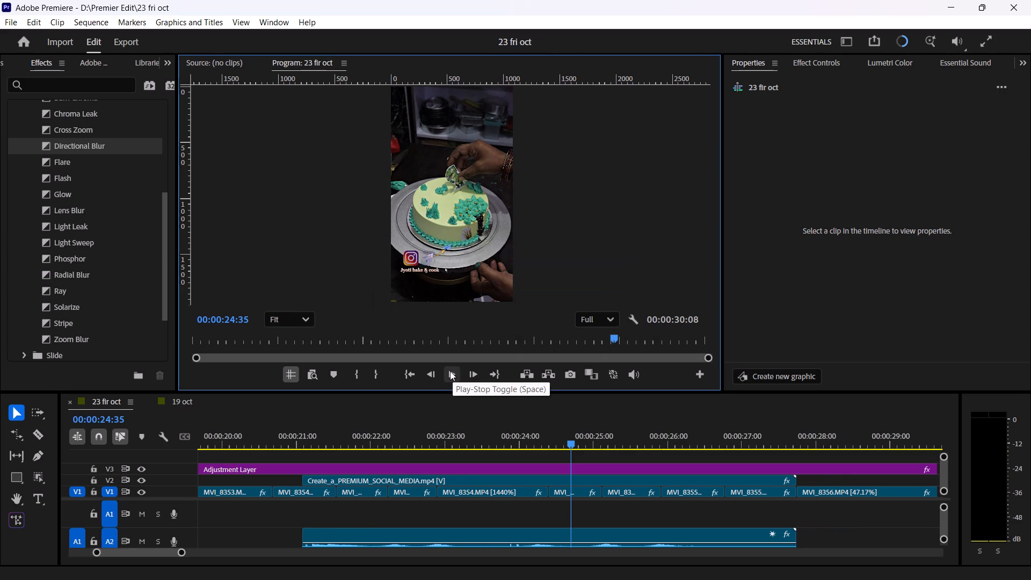